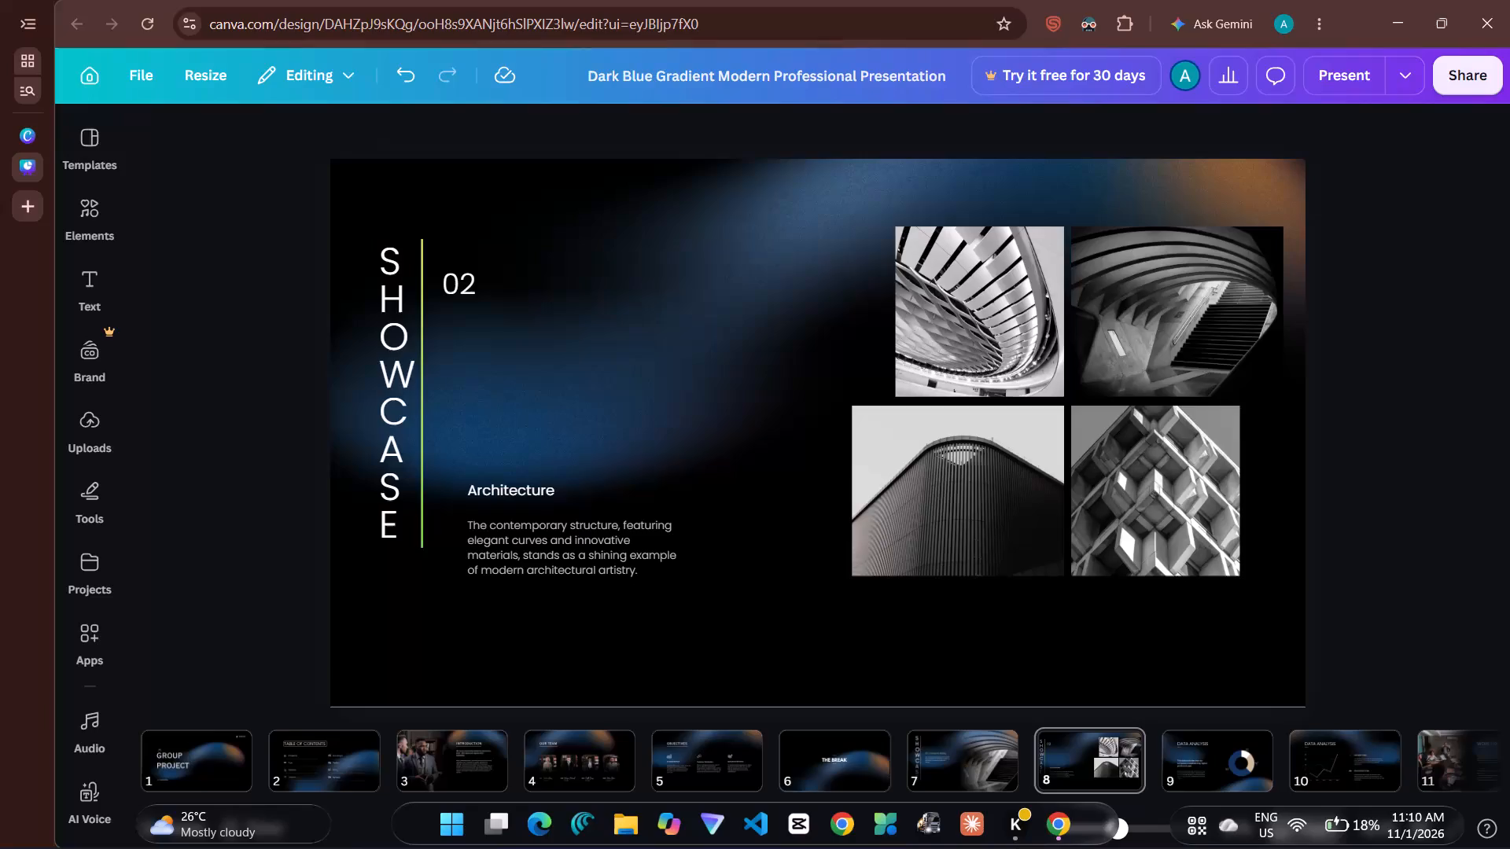
Move the Architecture heading directly beneath the 02 number, aligned with its left edge.
{"action": "left_click", "coordinate": [459, 285]}
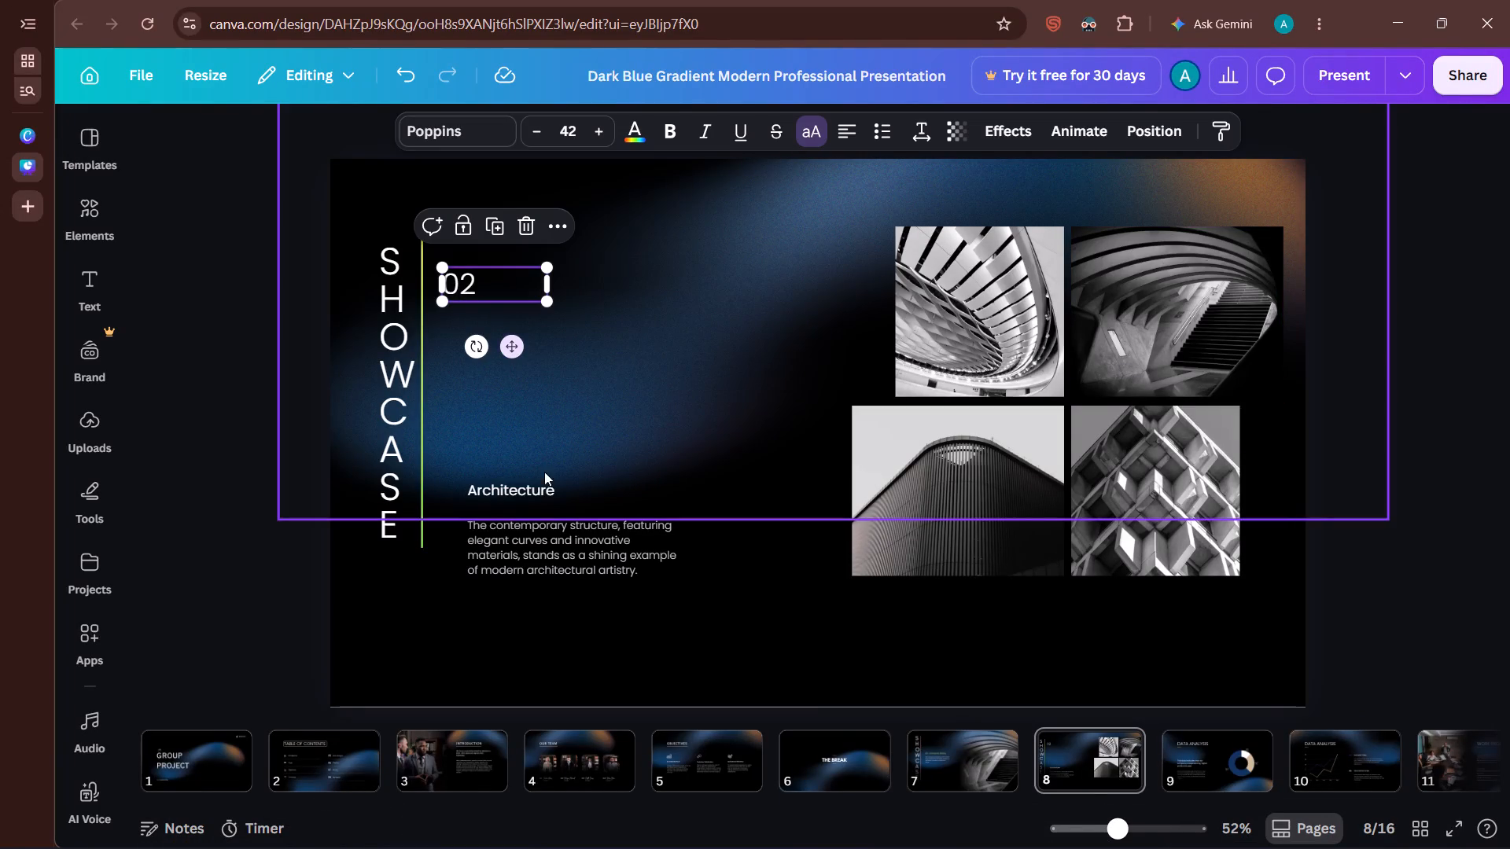
{"action": "left_click", "coordinate": [552, 491]}
{"action": "left_click_drag", "start_coordinate": [552, 491], "coordinate": [543, 387]}
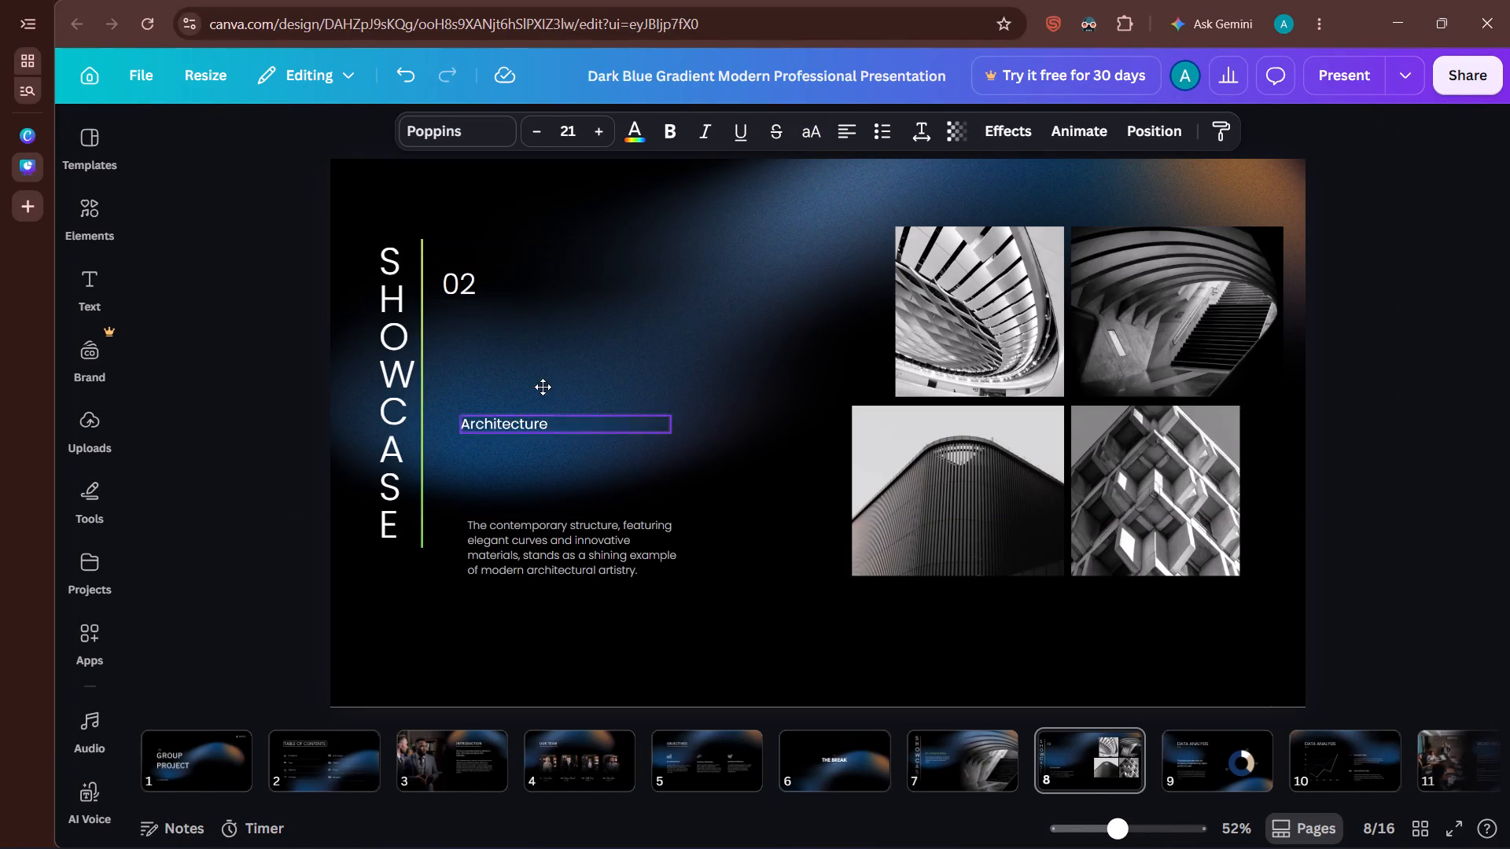
{"action": "left_click_drag", "start_coordinate": [543, 387], "coordinate": [525, 315]}
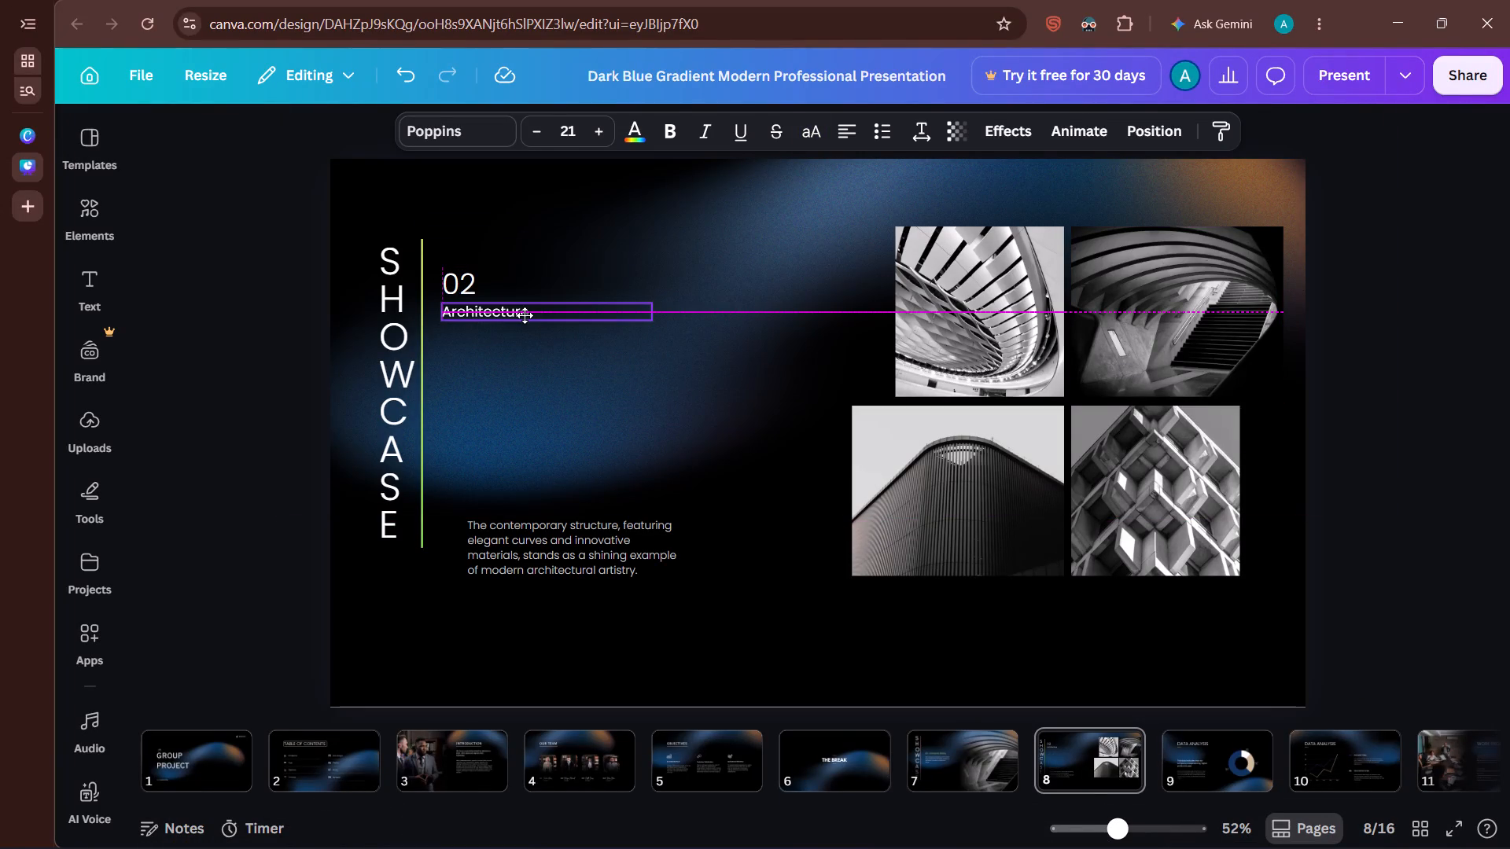
{"action": "left_click_drag", "start_coordinate": [525, 315], "coordinate": [523, 315]}
Move the description paragraph up beneath the Architecture heading, aligned with the heading's left edge.
{"action": "left_click", "coordinate": [506, 553]}
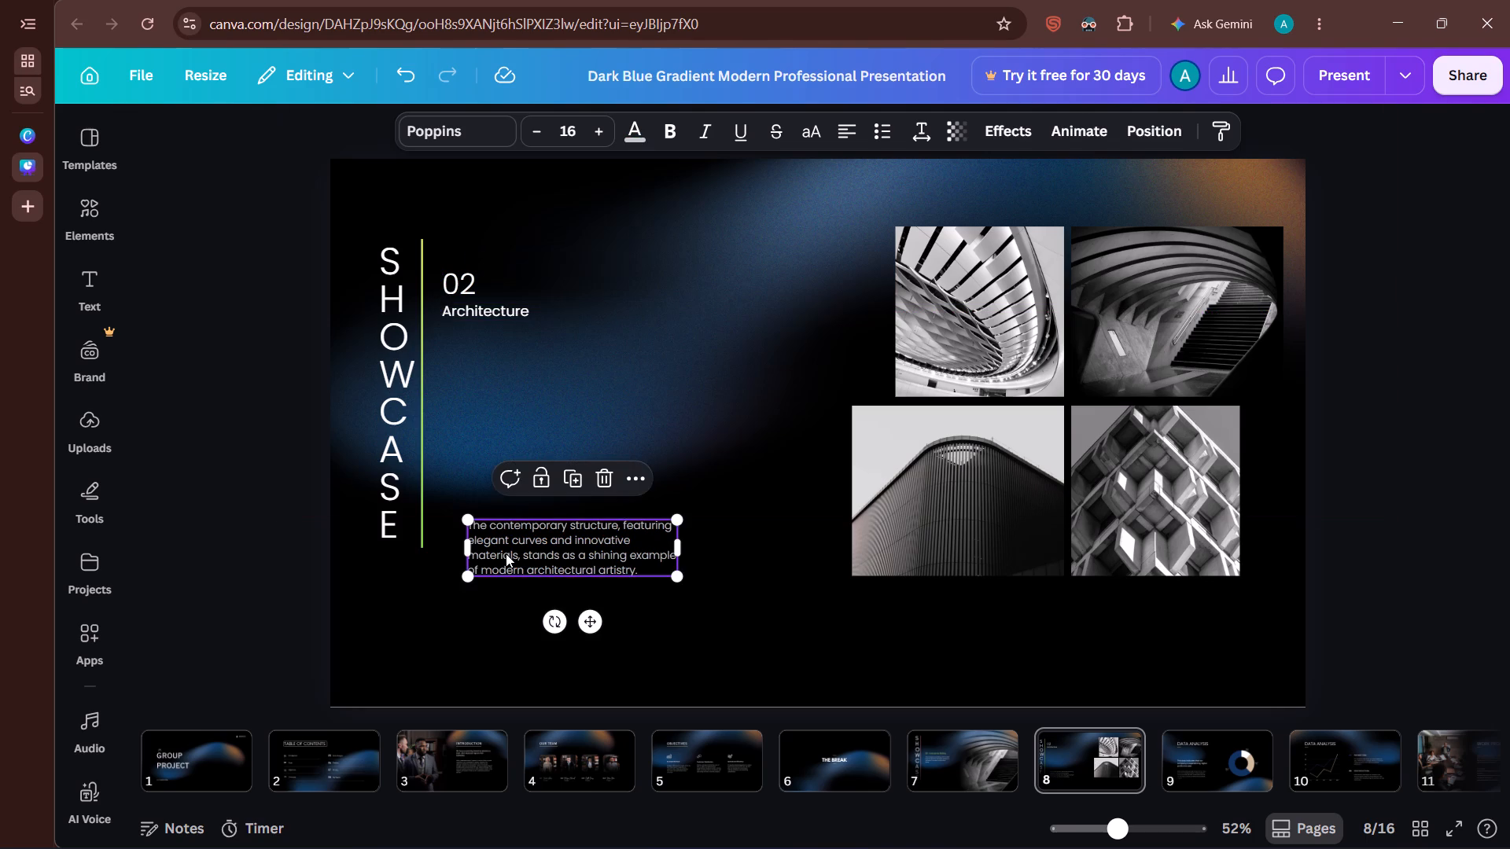
{"action": "left_click_drag", "start_coordinate": [506, 553], "coordinate": [474, 377]}
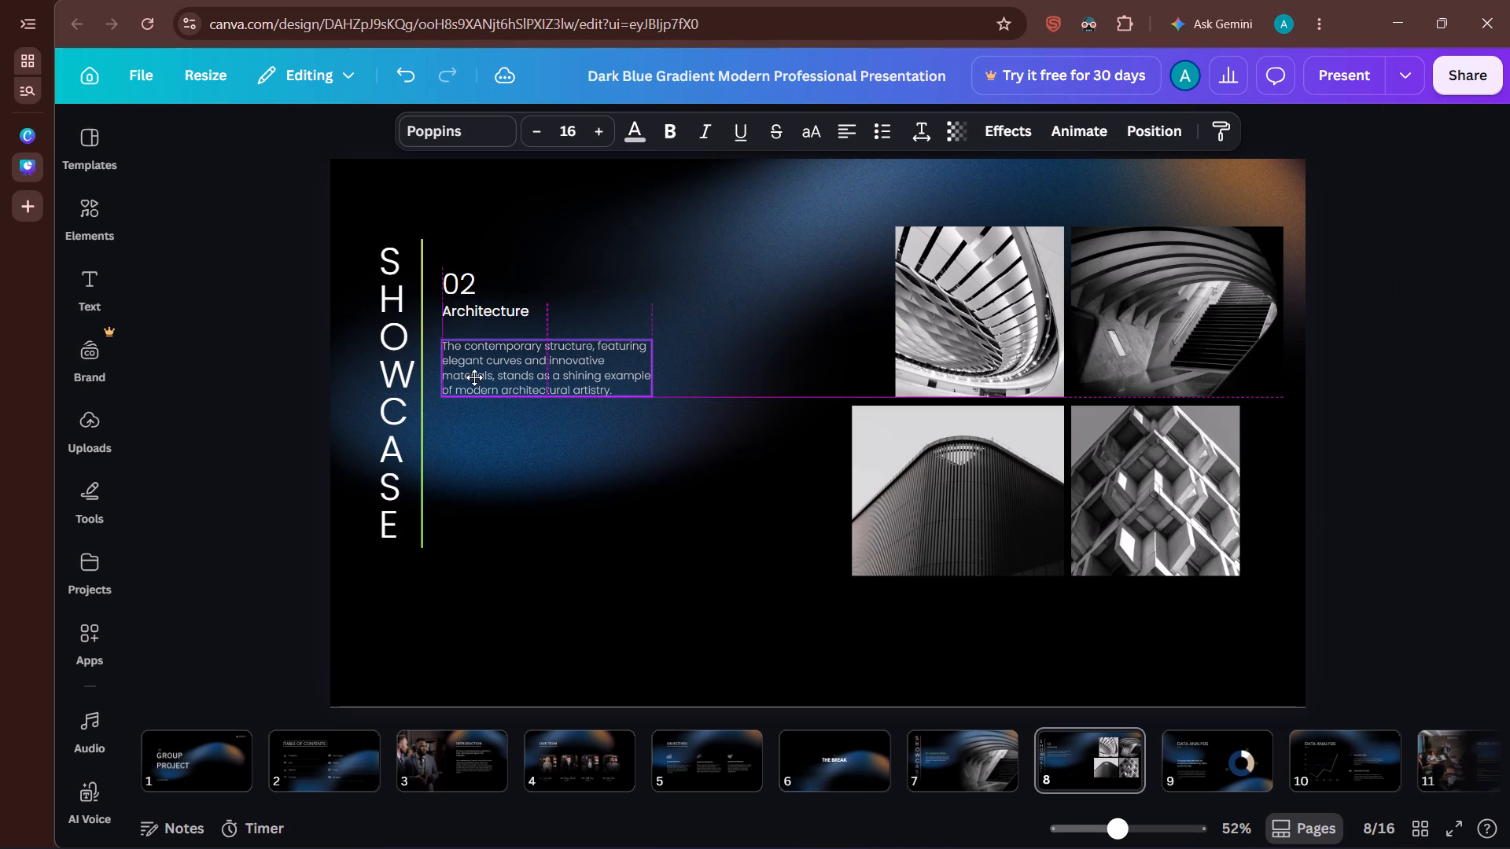
{"action": "left_click_drag", "start_coordinate": [474, 377], "coordinate": [474, 378]}
Change the font of the 02 number to Sigher.
{"action": "left_click", "coordinate": [453, 274]}
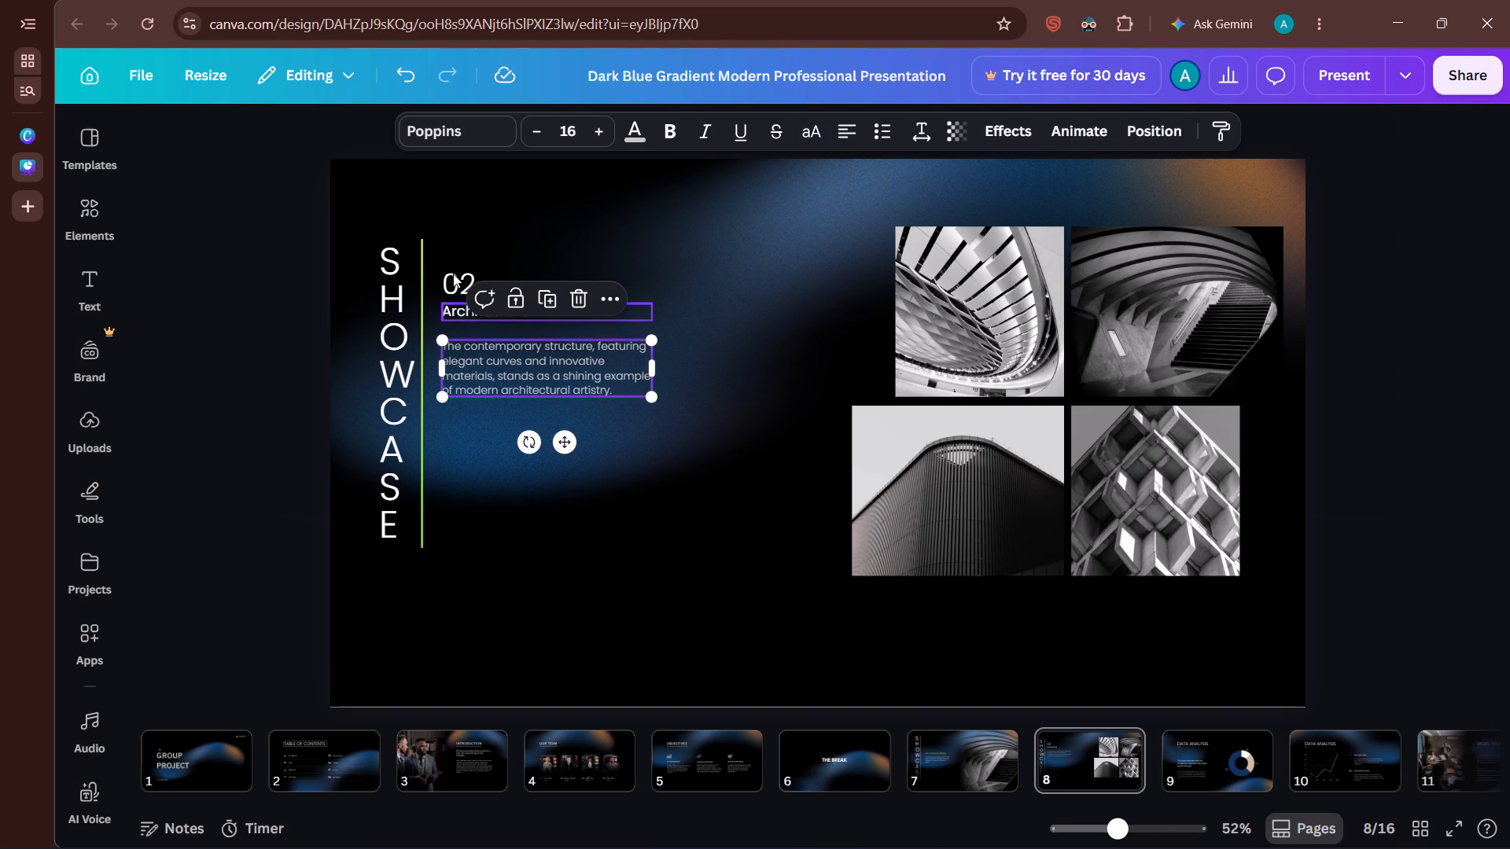
{"action": "left_click", "coordinate": [454, 136]}
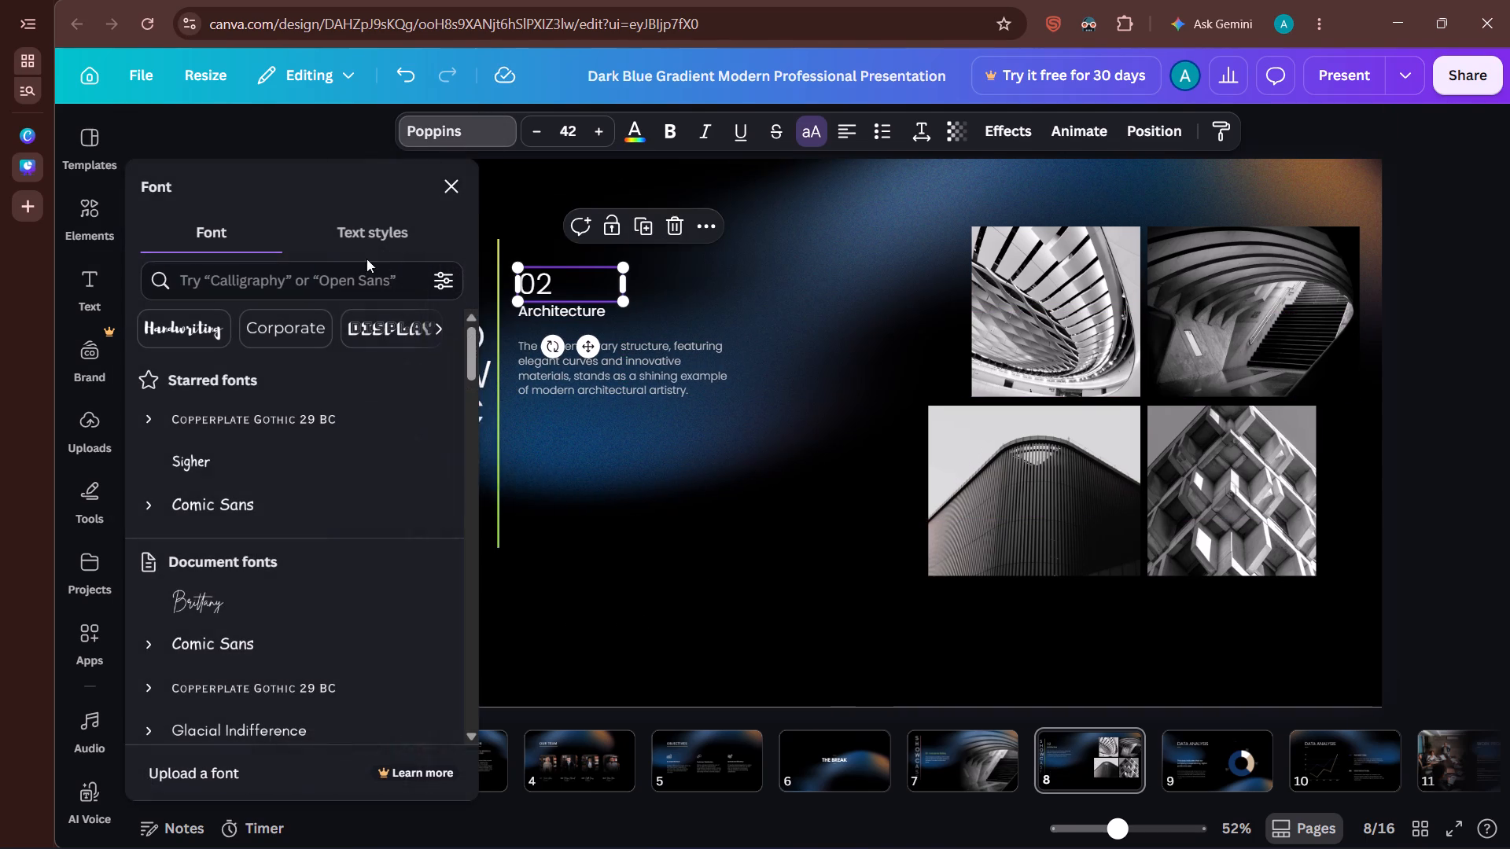
{"action": "left_click", "coordinate": [216, 468]}
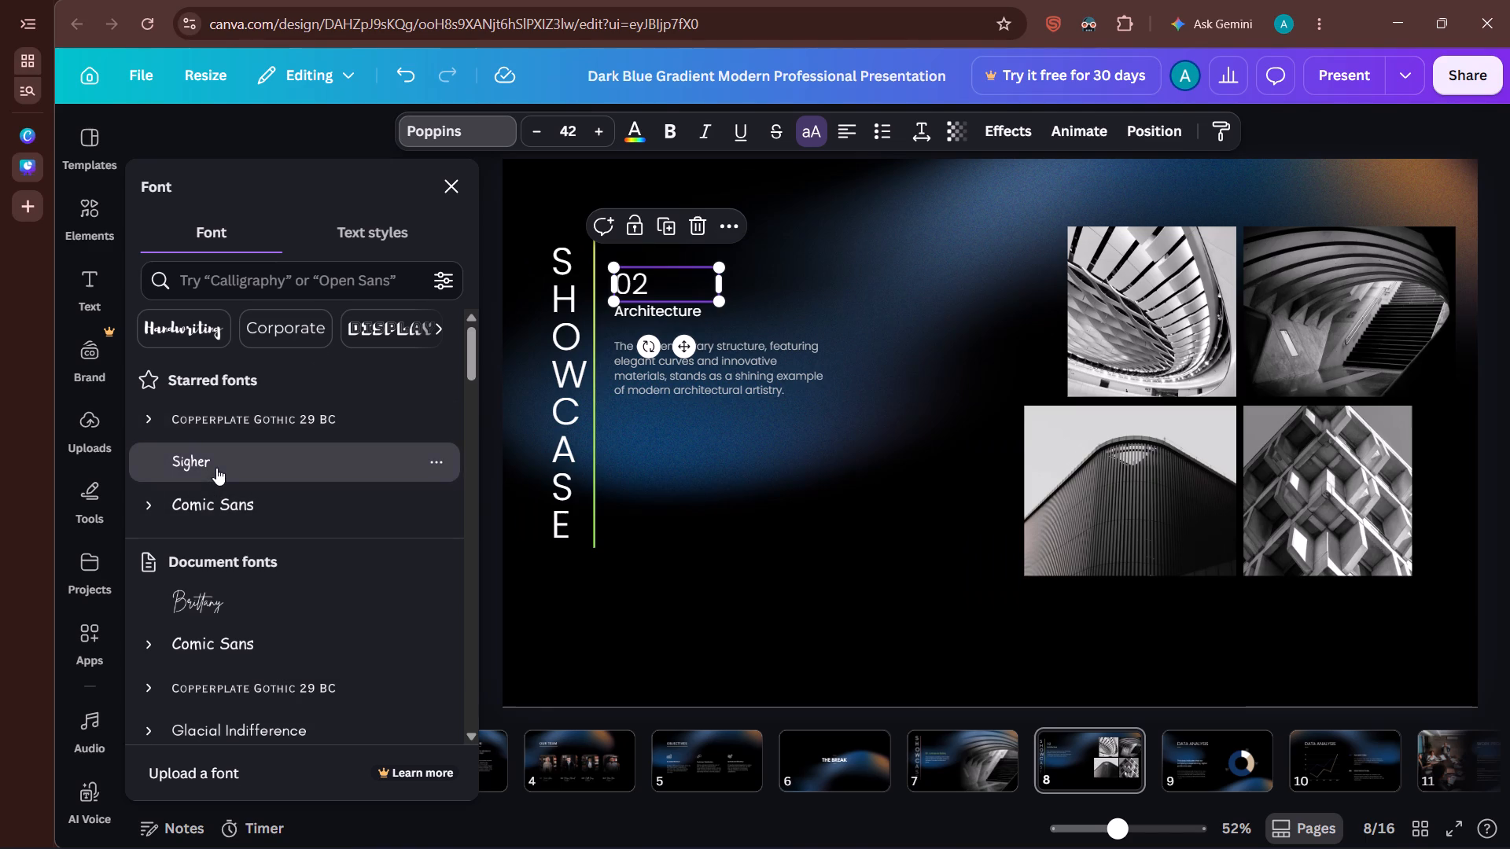
{"action": "left_click", "coordinate": [739, 465]}
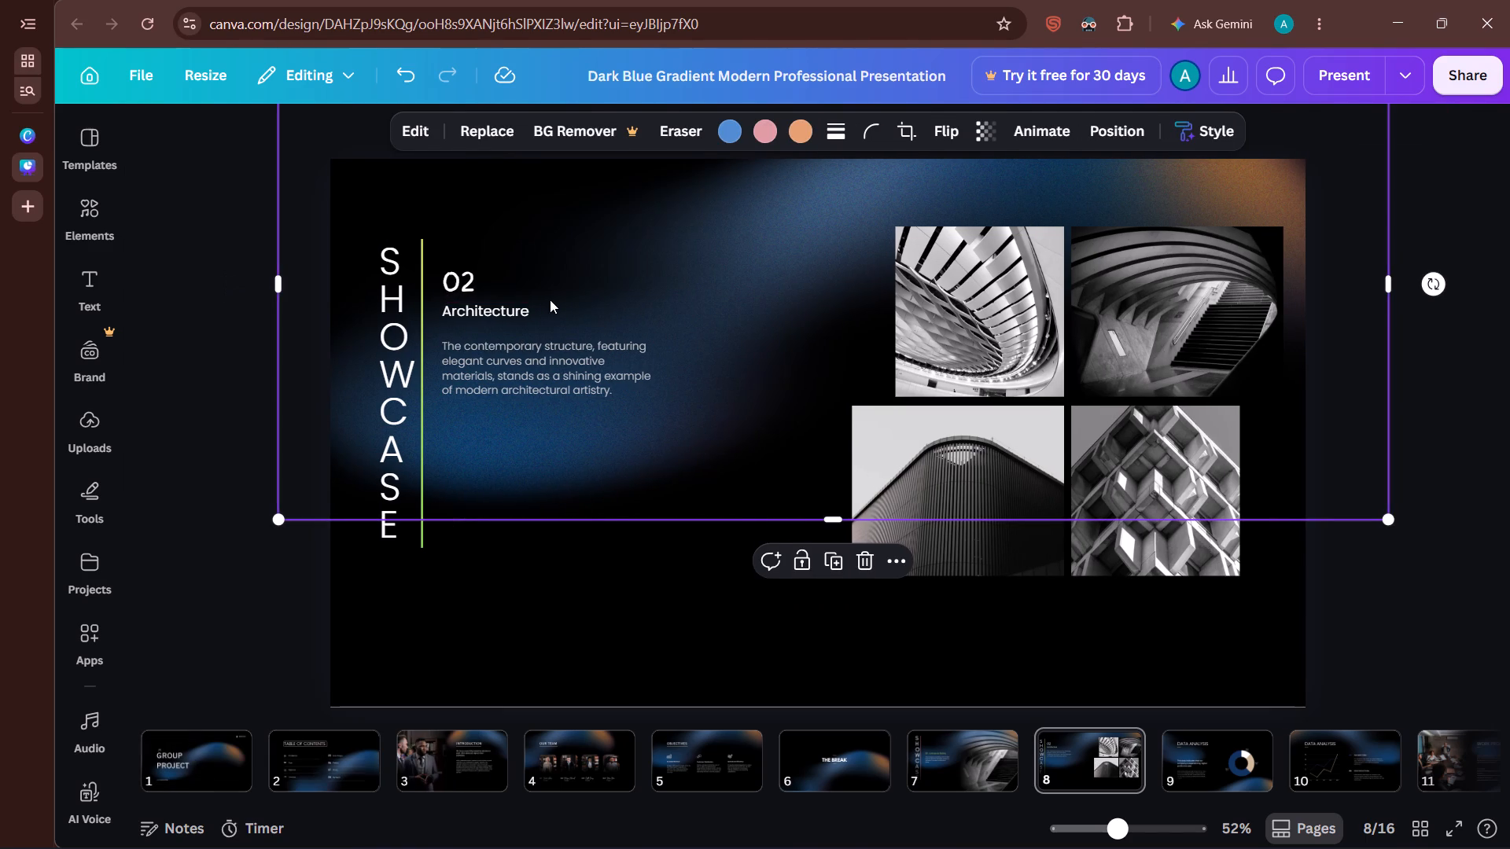
Change the font of the Architecture heading to Sigher.
{"action": "left_click", "coordinate": [526, 304]}
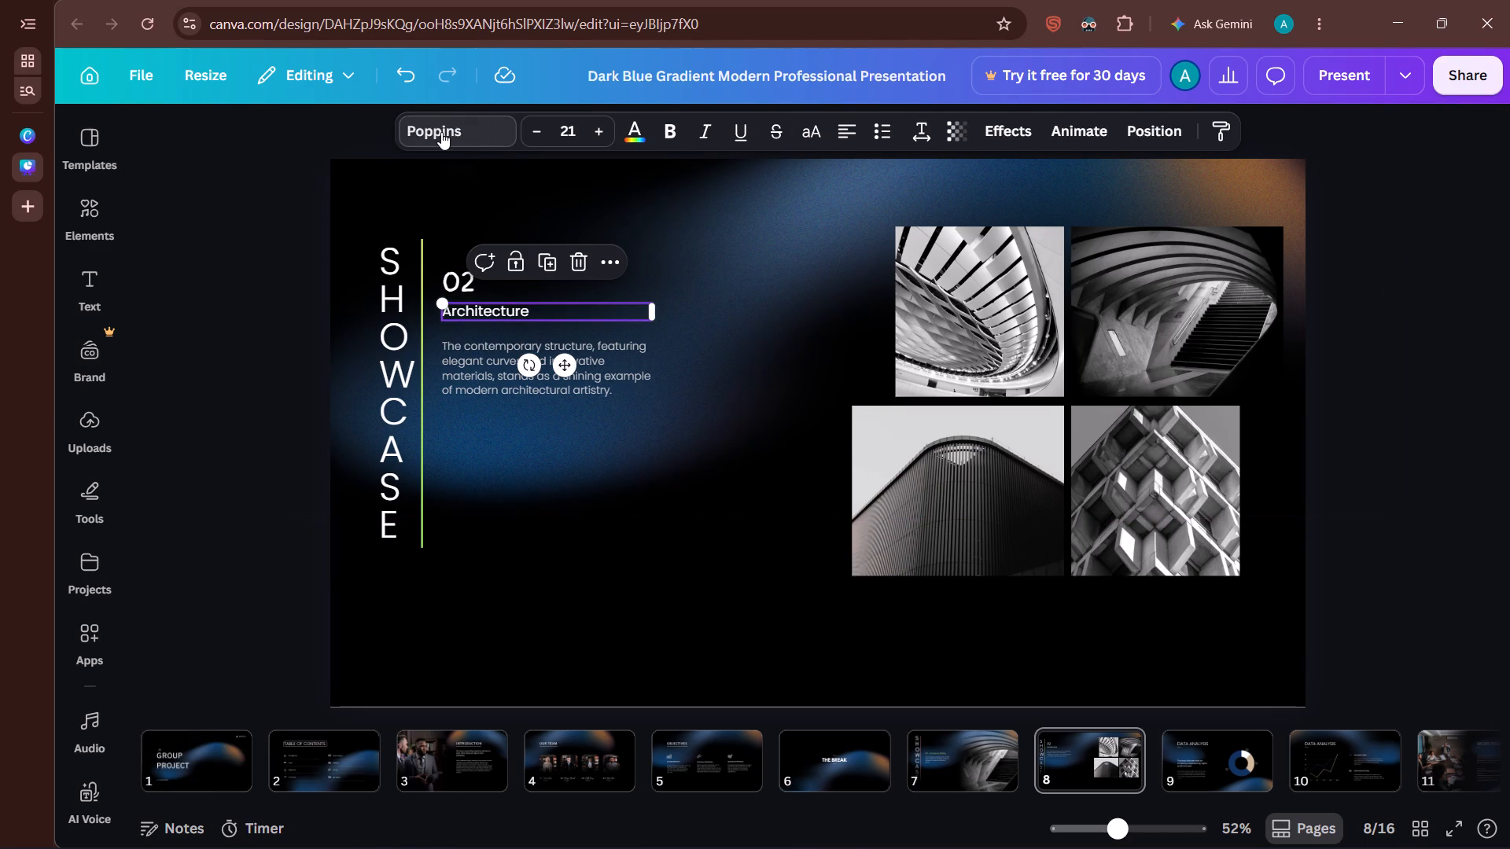
{"action": "left_click", "coordinate": [441, 132]}
{"action": "left_click", "coordinate": [270, 461]}
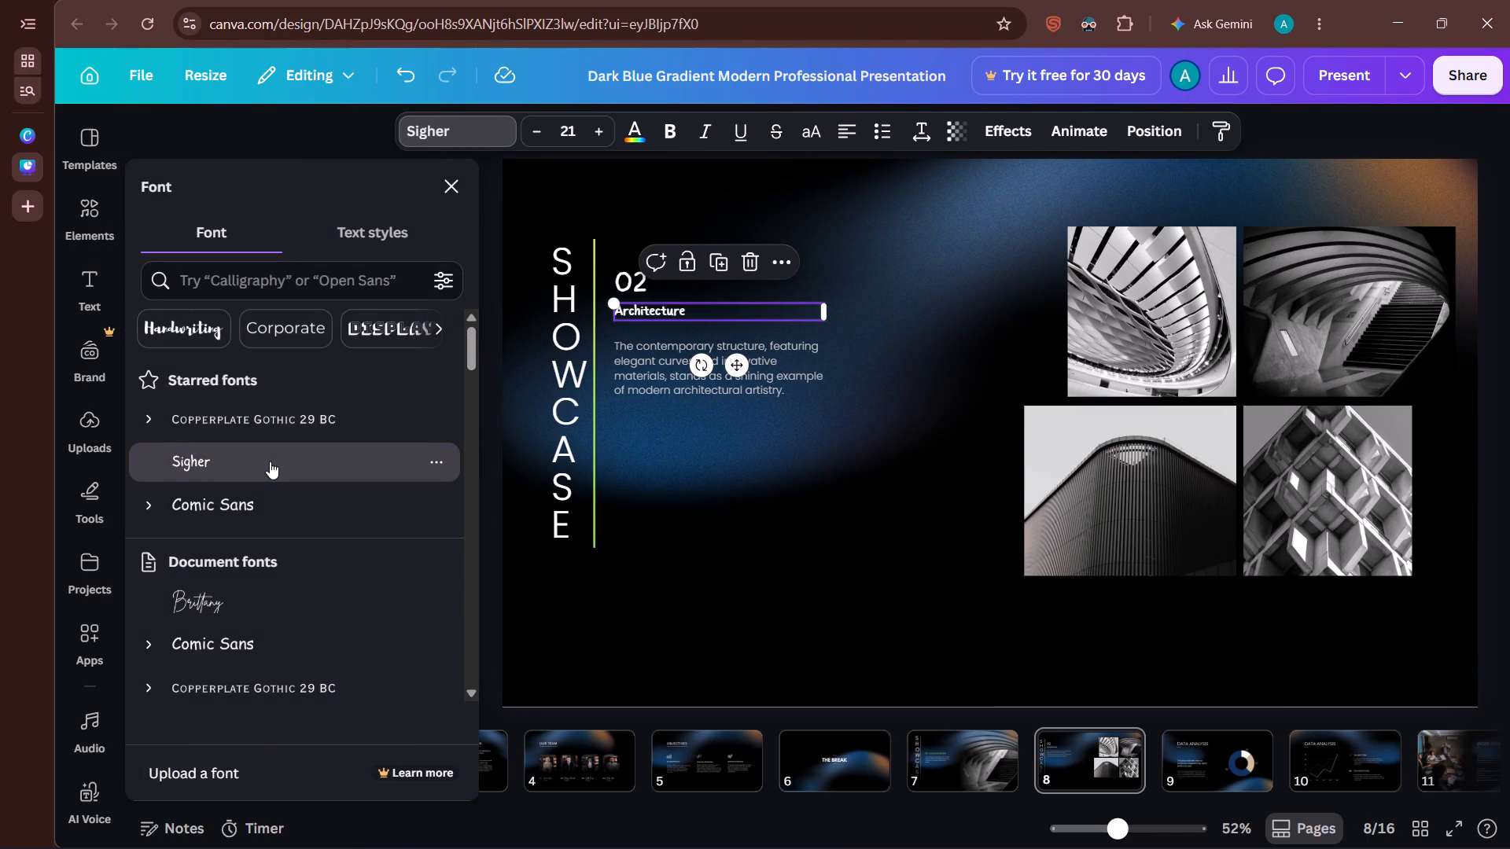
Change the font of the description paragraph under the Architecture heading to Comic Sans.
{"action": "left_click", "coordinate": [691, 370]}
{"action": "left_click", "coordinate": [677, 379]}
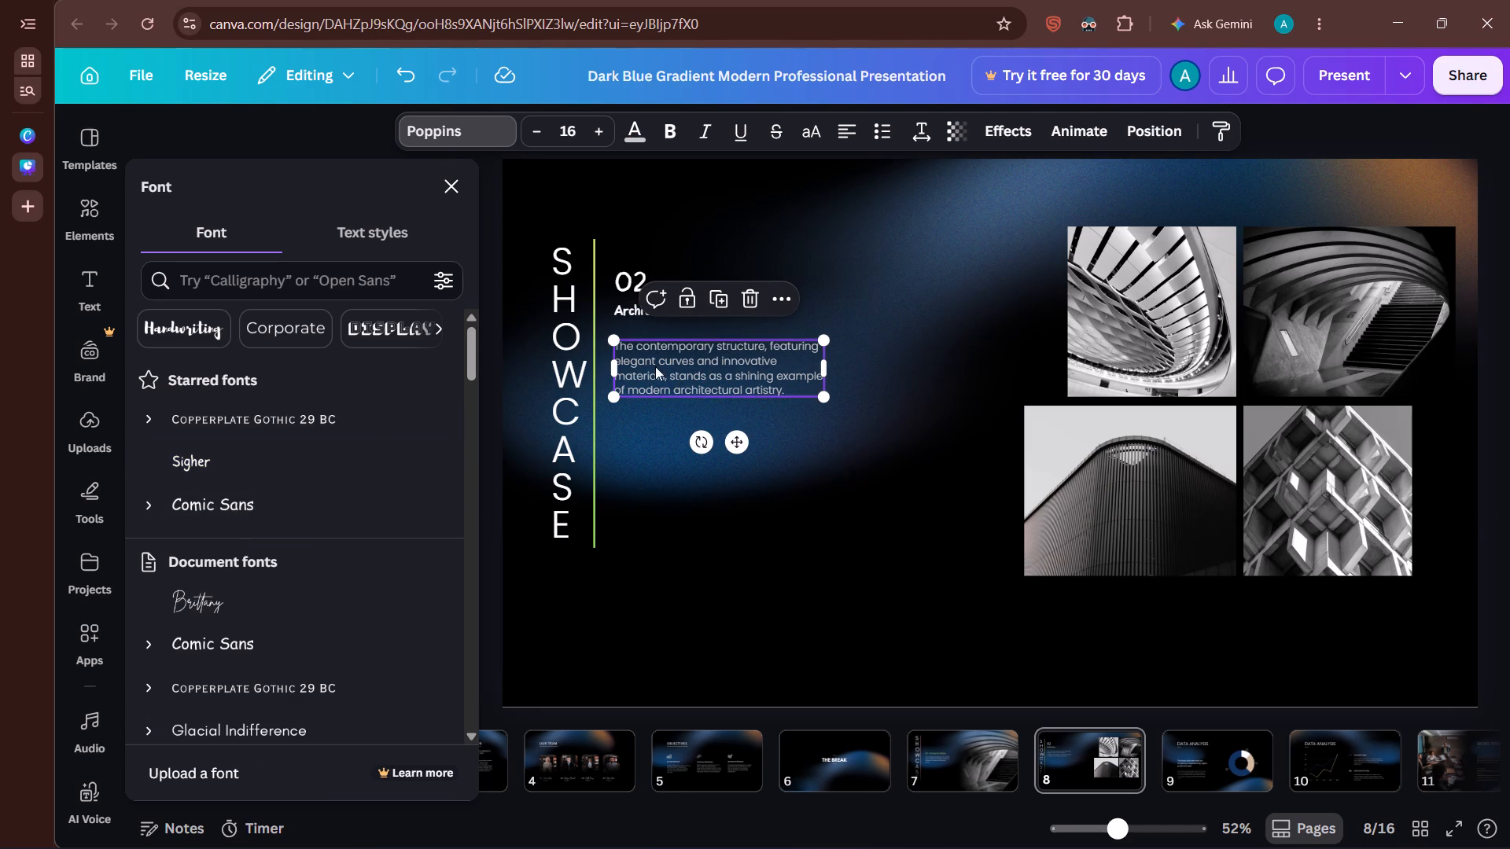
{"action": "left_click", "coordinate": [440, 137]}
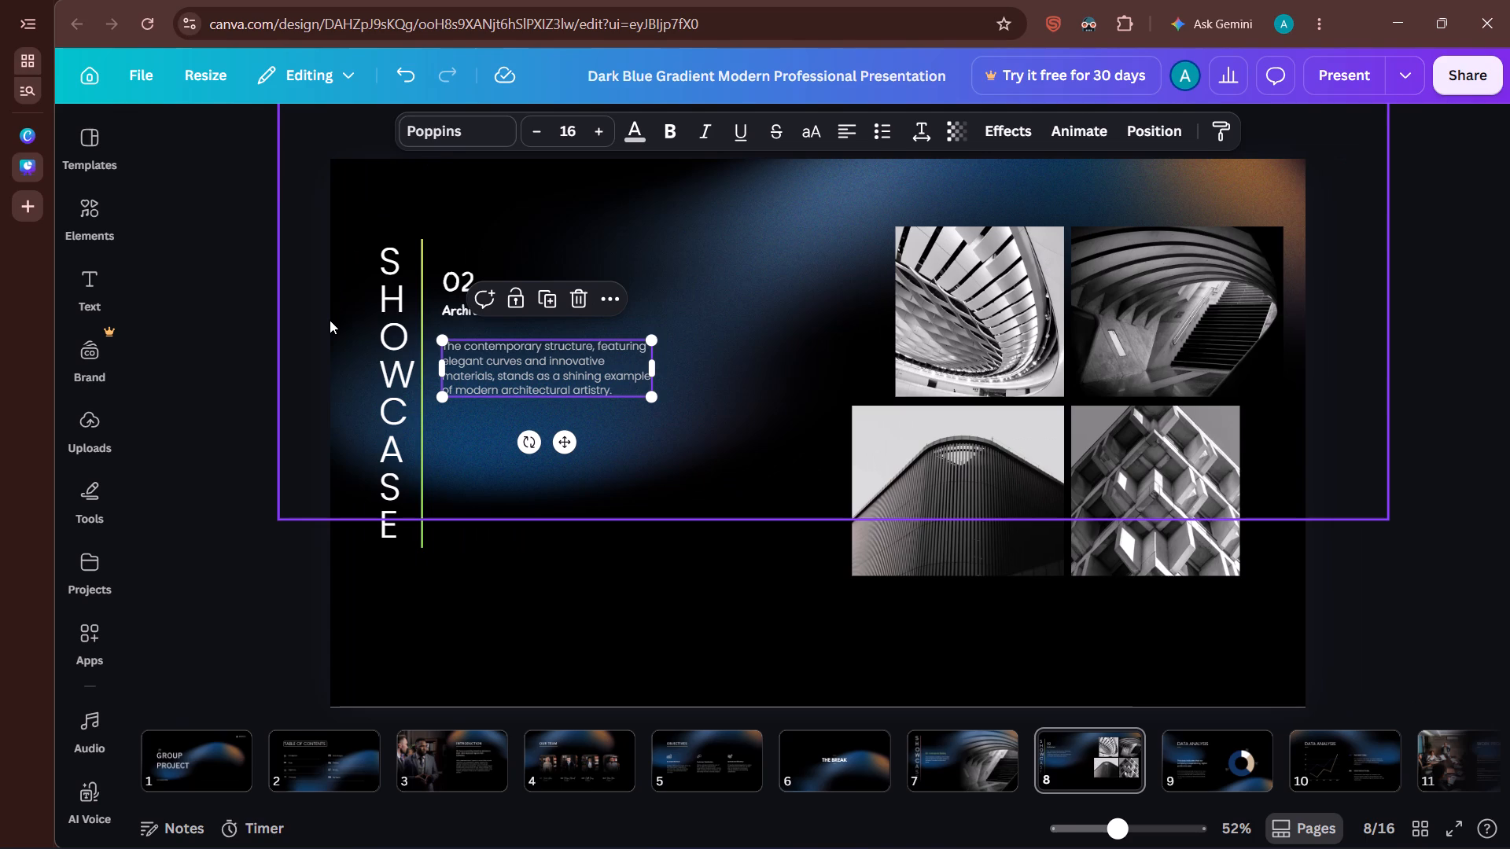
{"action": "left_click", "coordinate": [263, 352]}
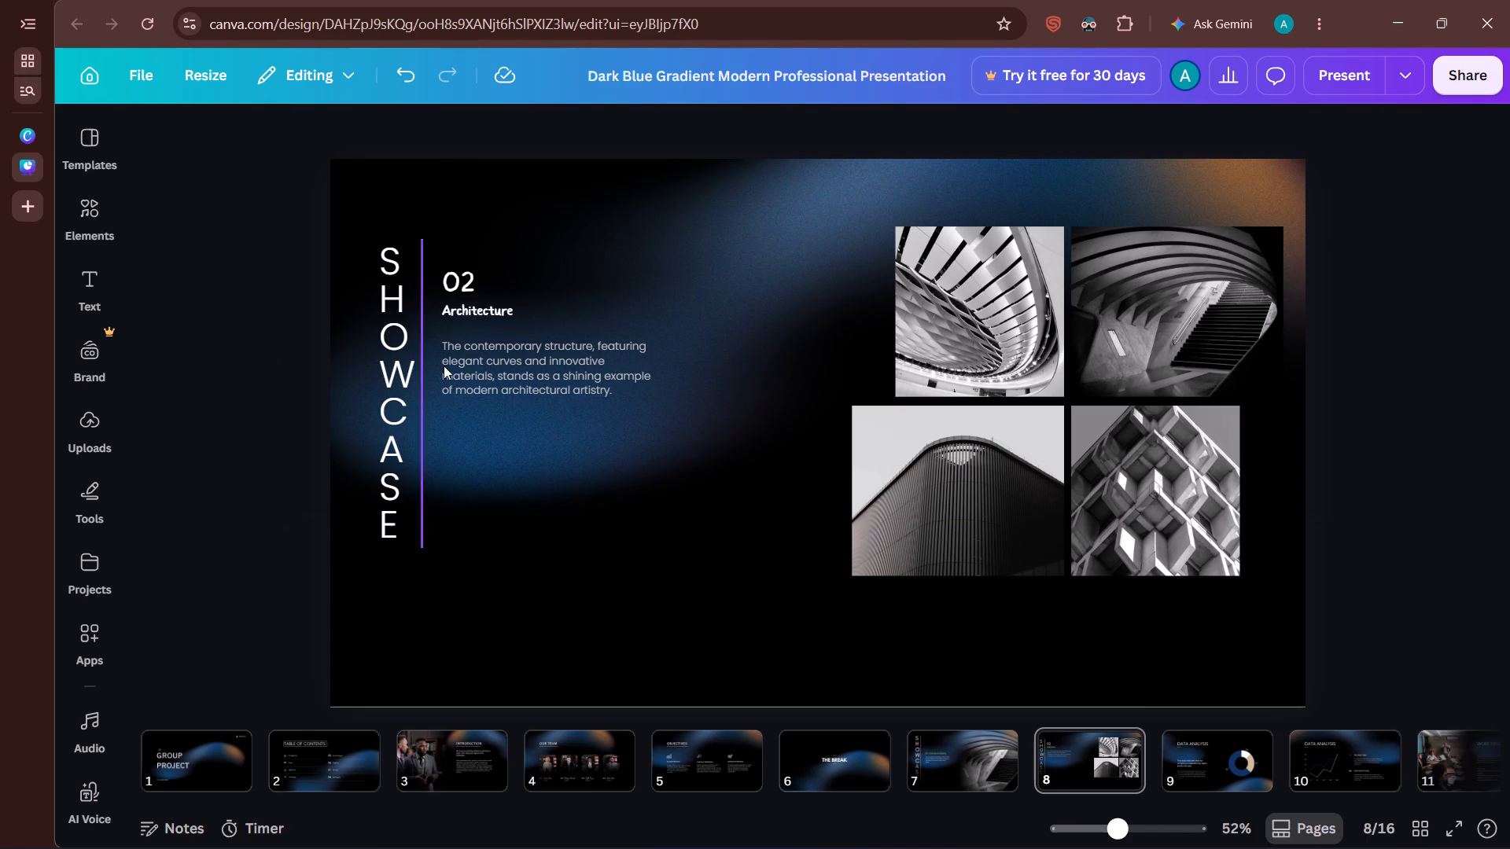
{"action": "left_click", "coordinate": [473, 375]}
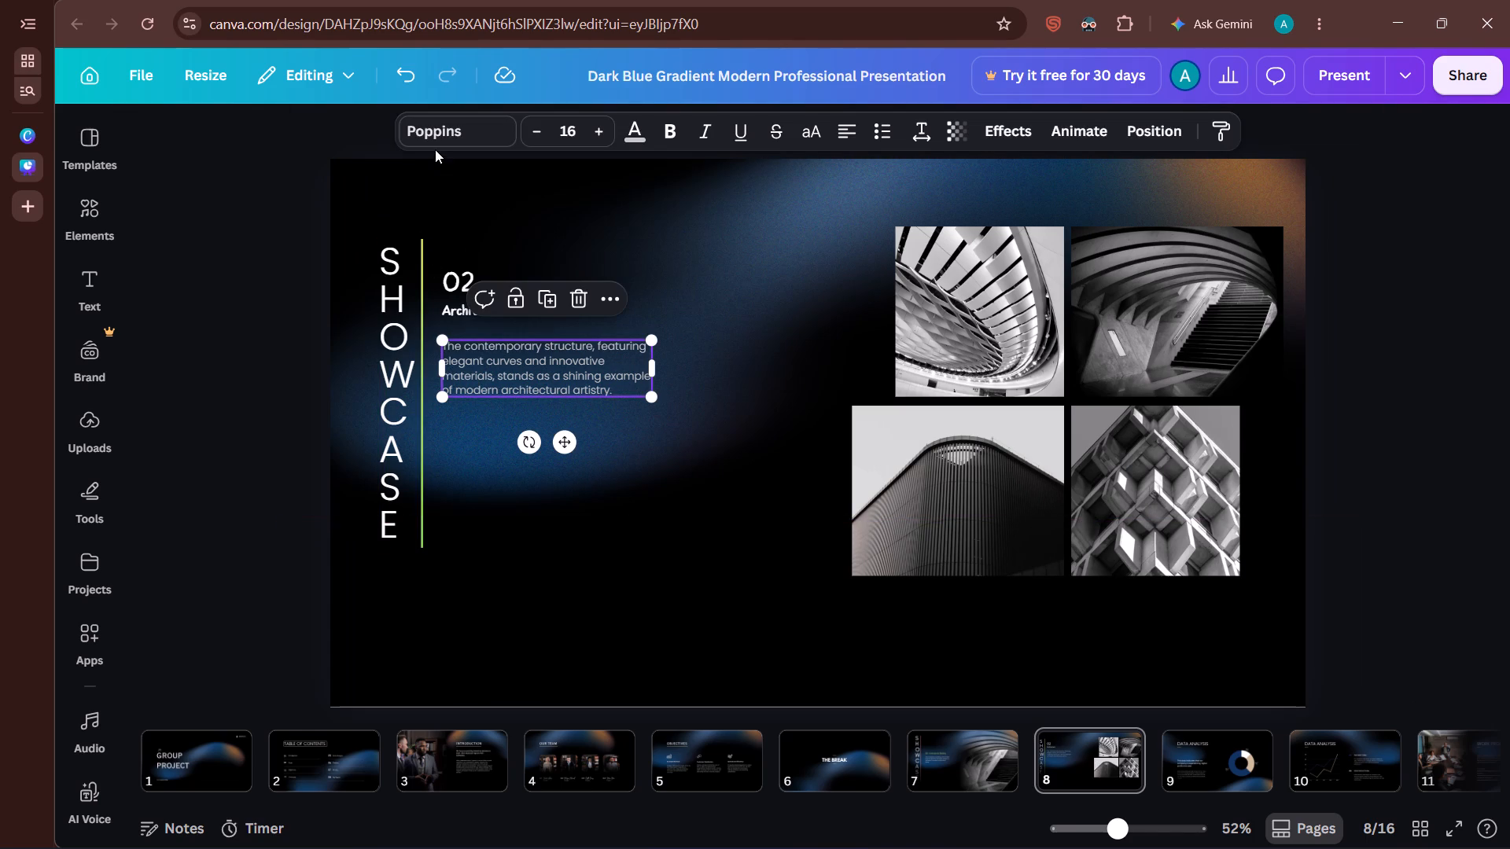
{"action": "left_click", "coordinate": [434, 138]}
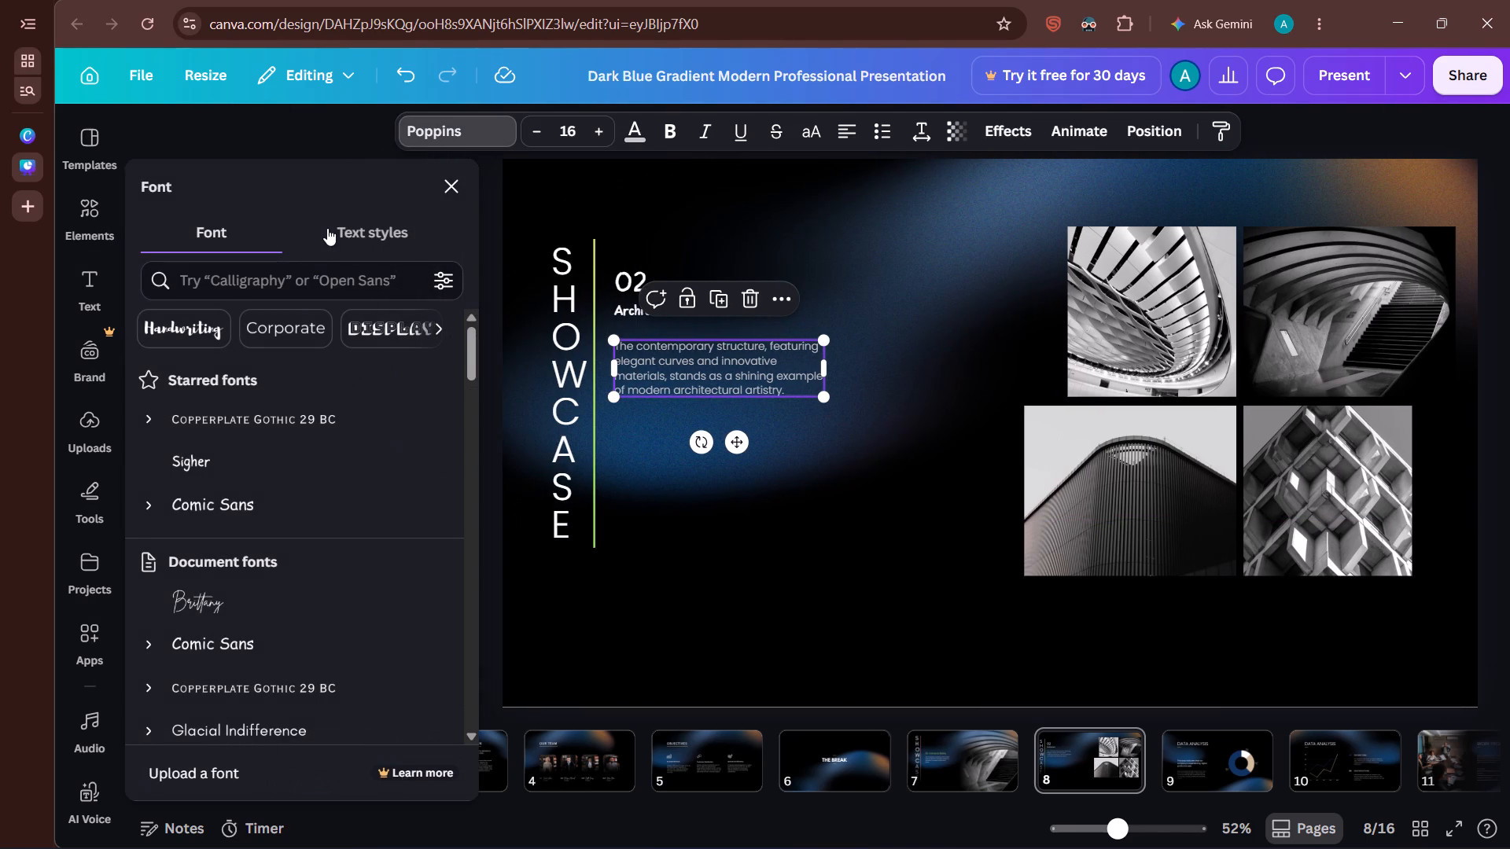
{"action": "left_click", "coordinate": [182, 490]}
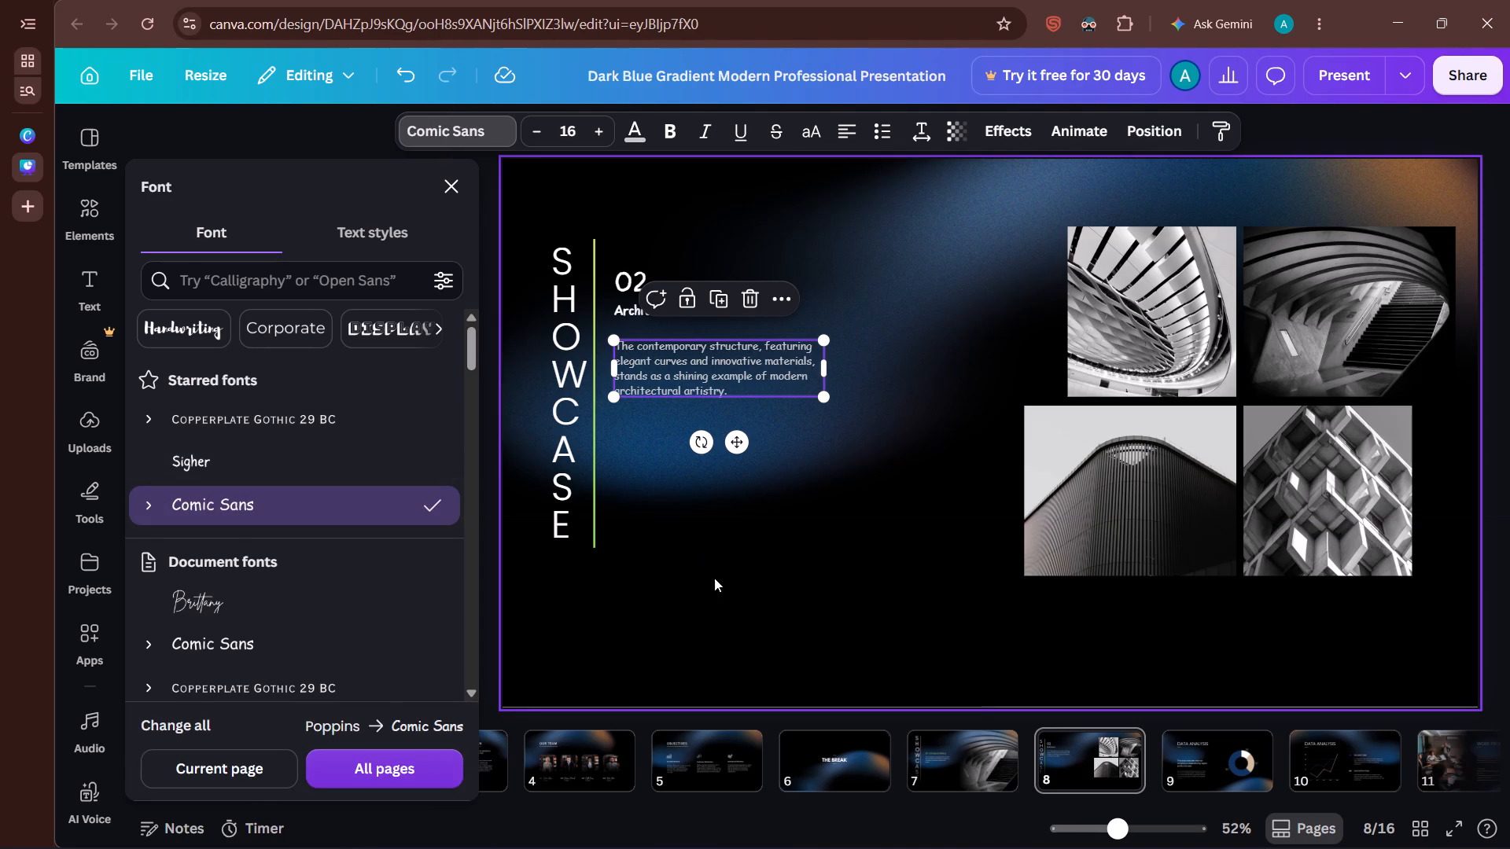
{"action": "left_click", "coordinate": [733, 617]}
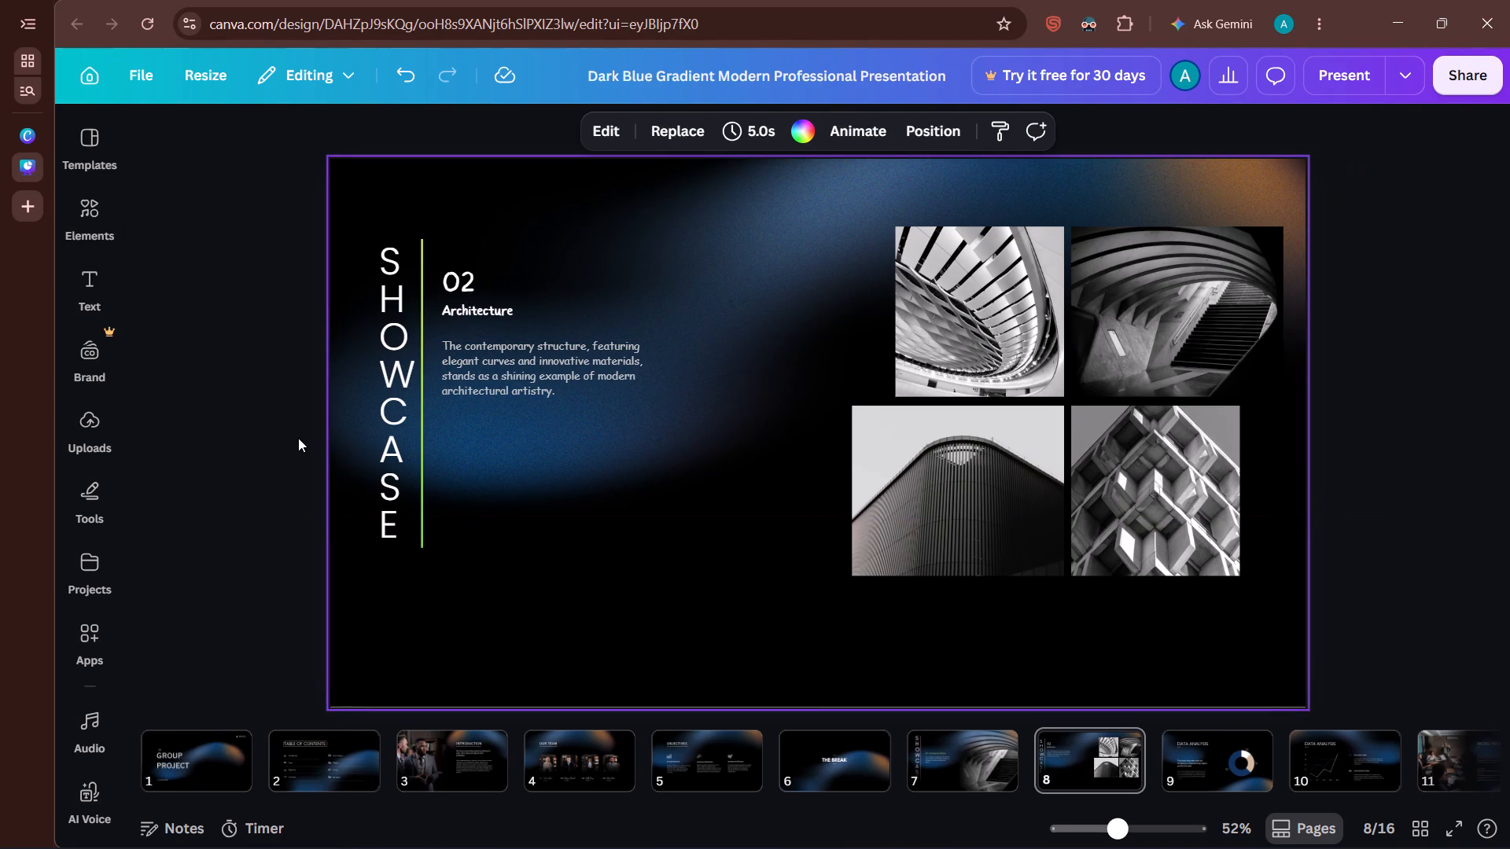
{"action": "left_click", "coordinate": [298, 438]}
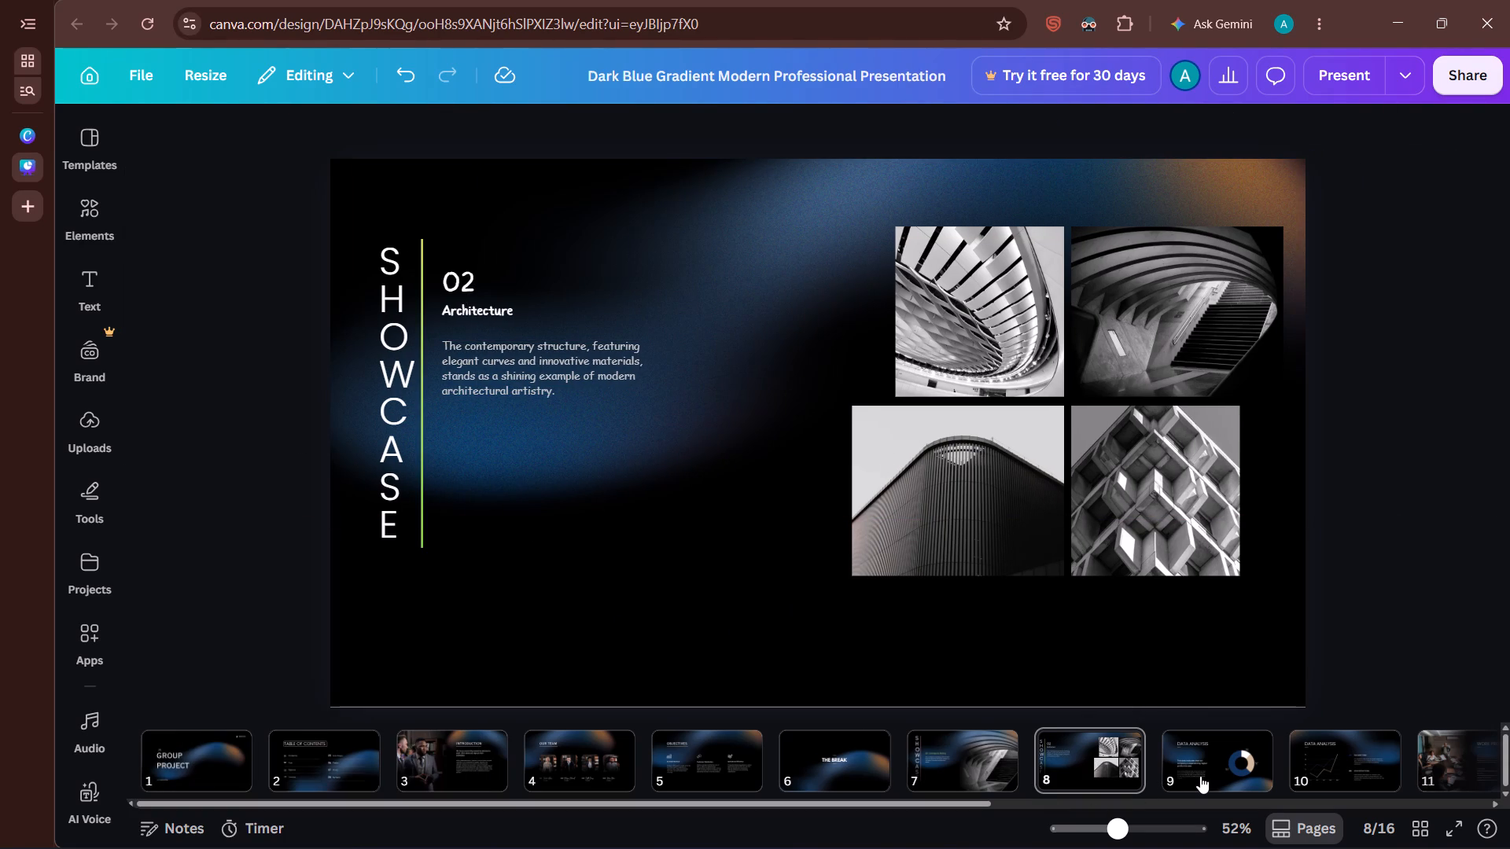
Open page 9, the Data Analysis slide with the doughnut chart.
{"action": "scroll", "coordinate": [1202, 776], "scroll_direction": "right", "scroll_amount": 2}
{"action": "scroll", "coordinate": [1202, 776], "scroll_direction": "left", "scroll_amount": 2}
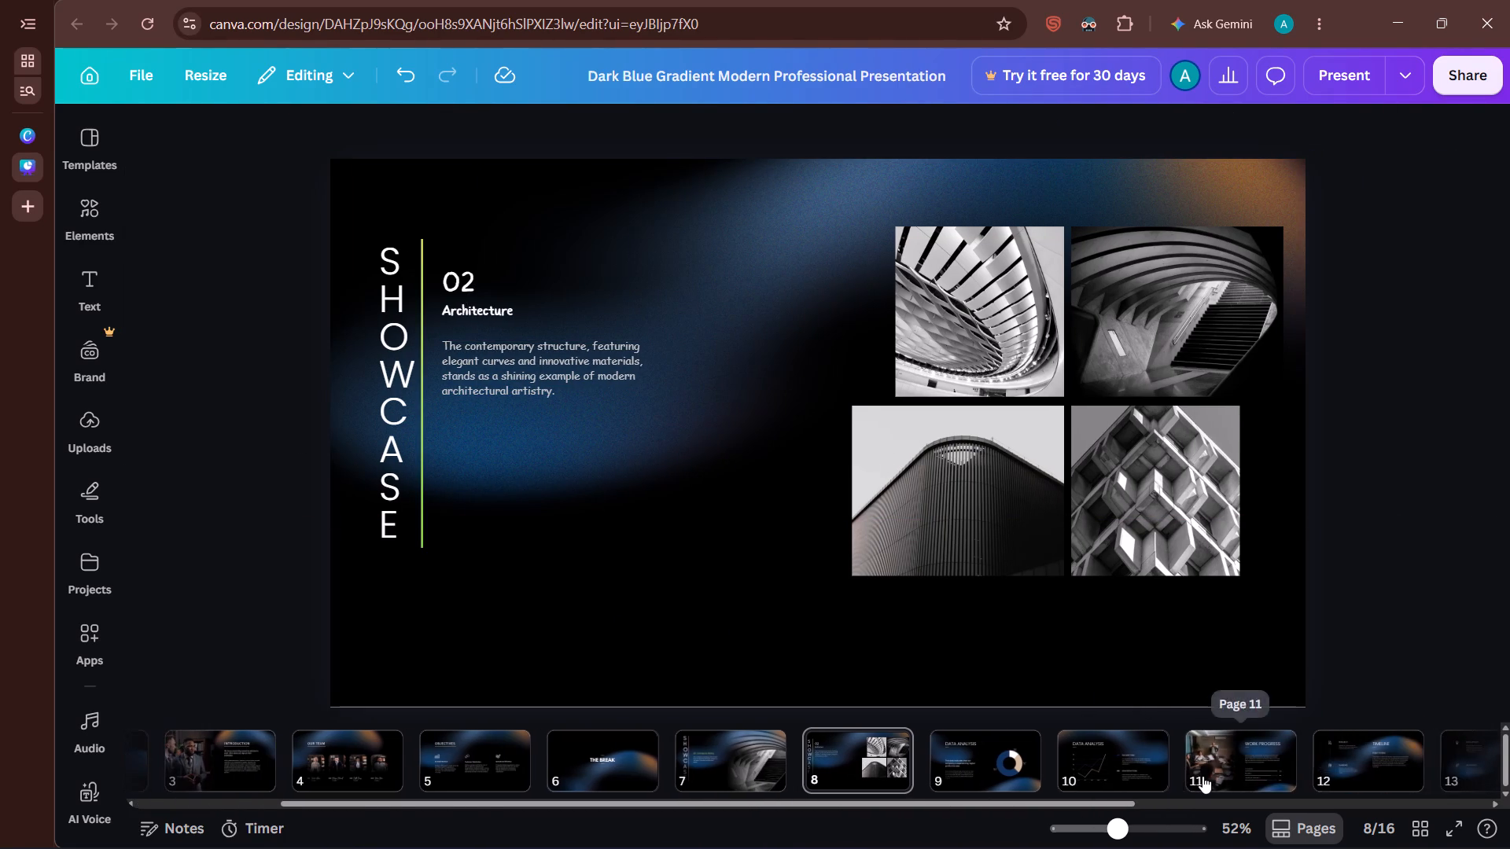
{"action": "scroll", "coordinate": [1202, 776], "scroll_direction": "left", "scroll_amount": 5}
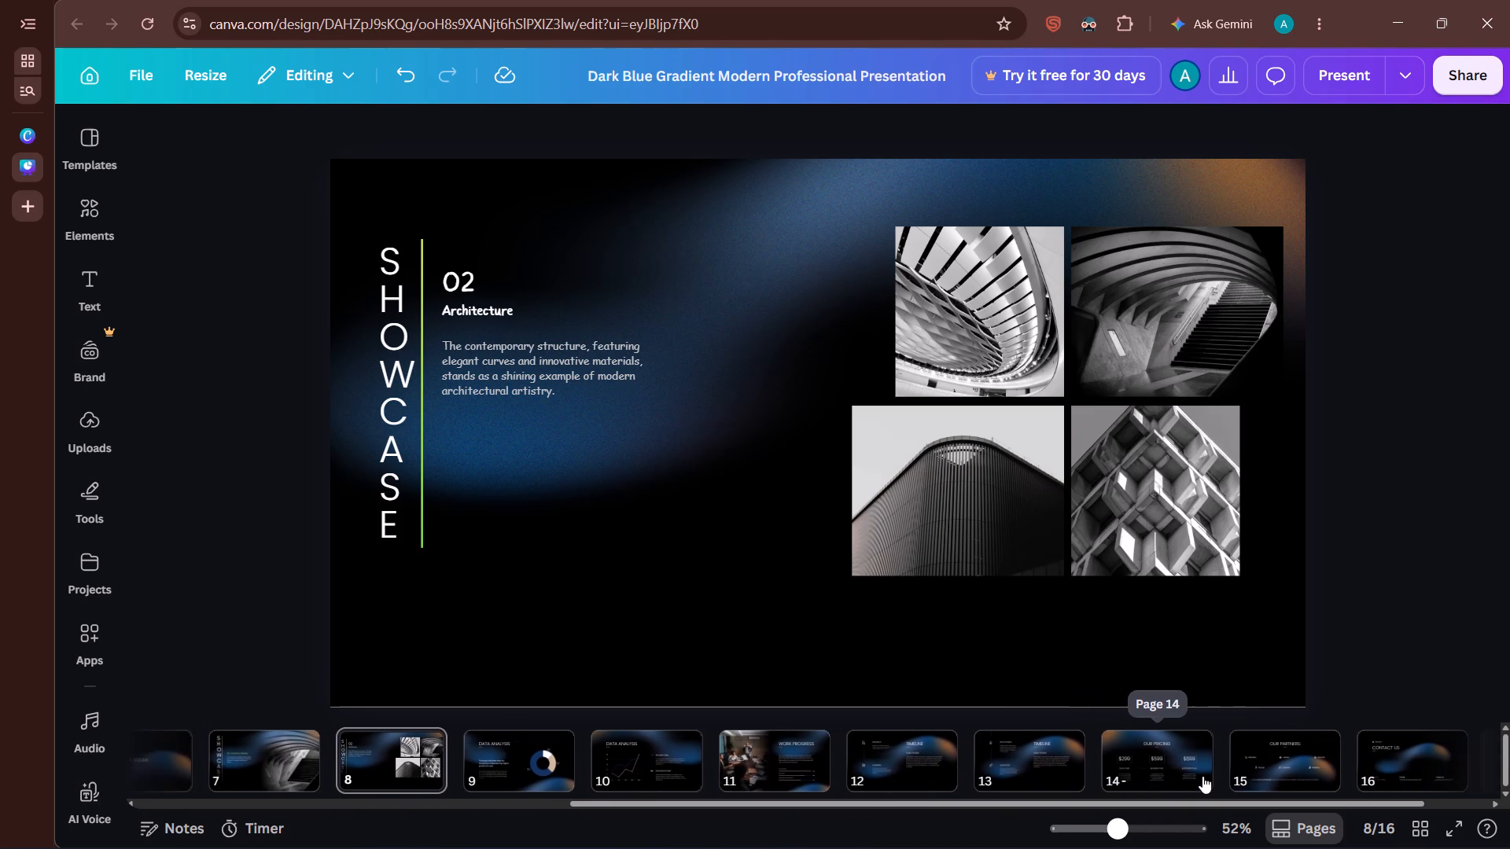
{"action": "scroll", "coordinate": [1202, 776], "scroll_direction": "left", "scroll_amount": 1}
{"action": "left_click", "coordinate": [539, 764]}
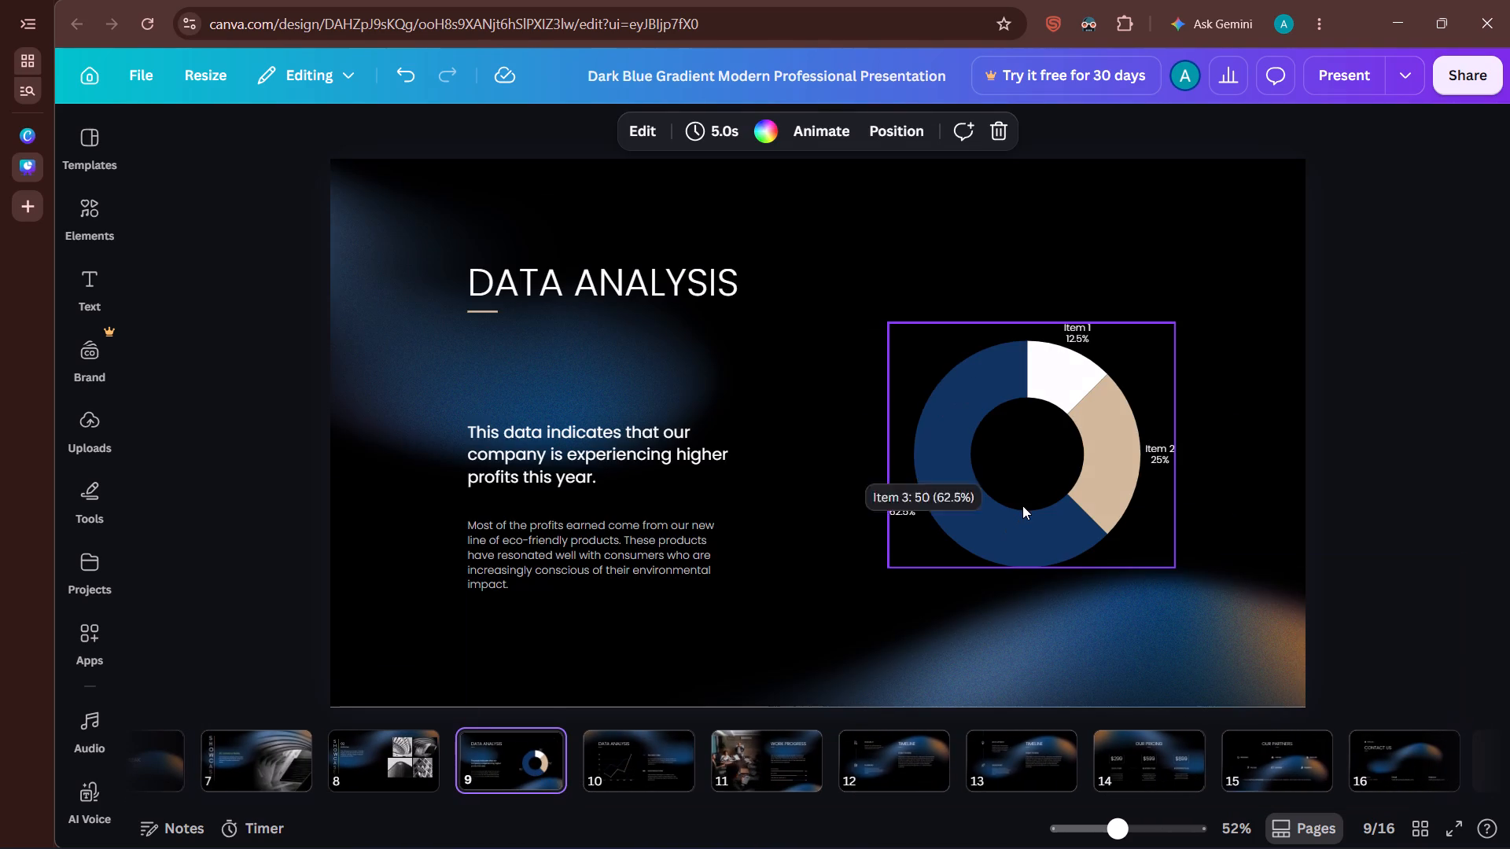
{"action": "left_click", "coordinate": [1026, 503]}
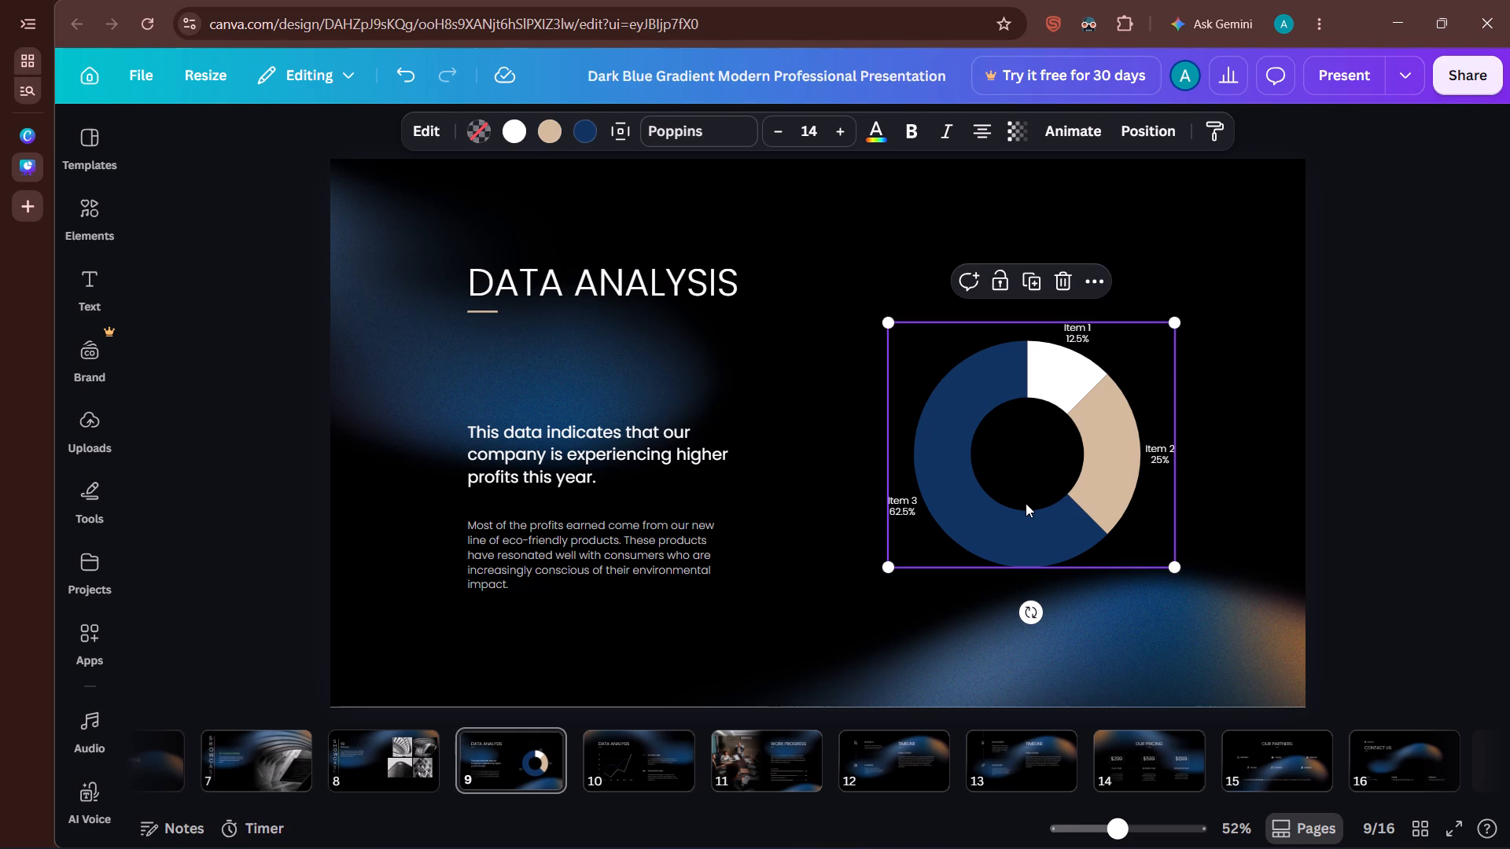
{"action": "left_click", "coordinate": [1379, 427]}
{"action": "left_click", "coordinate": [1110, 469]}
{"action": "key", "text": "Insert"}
Change the font of the DATA ANALYSIS heading to Copperplate Gothic 29 BC.
{"action": "left_click", "coordinate": [598, 276]}
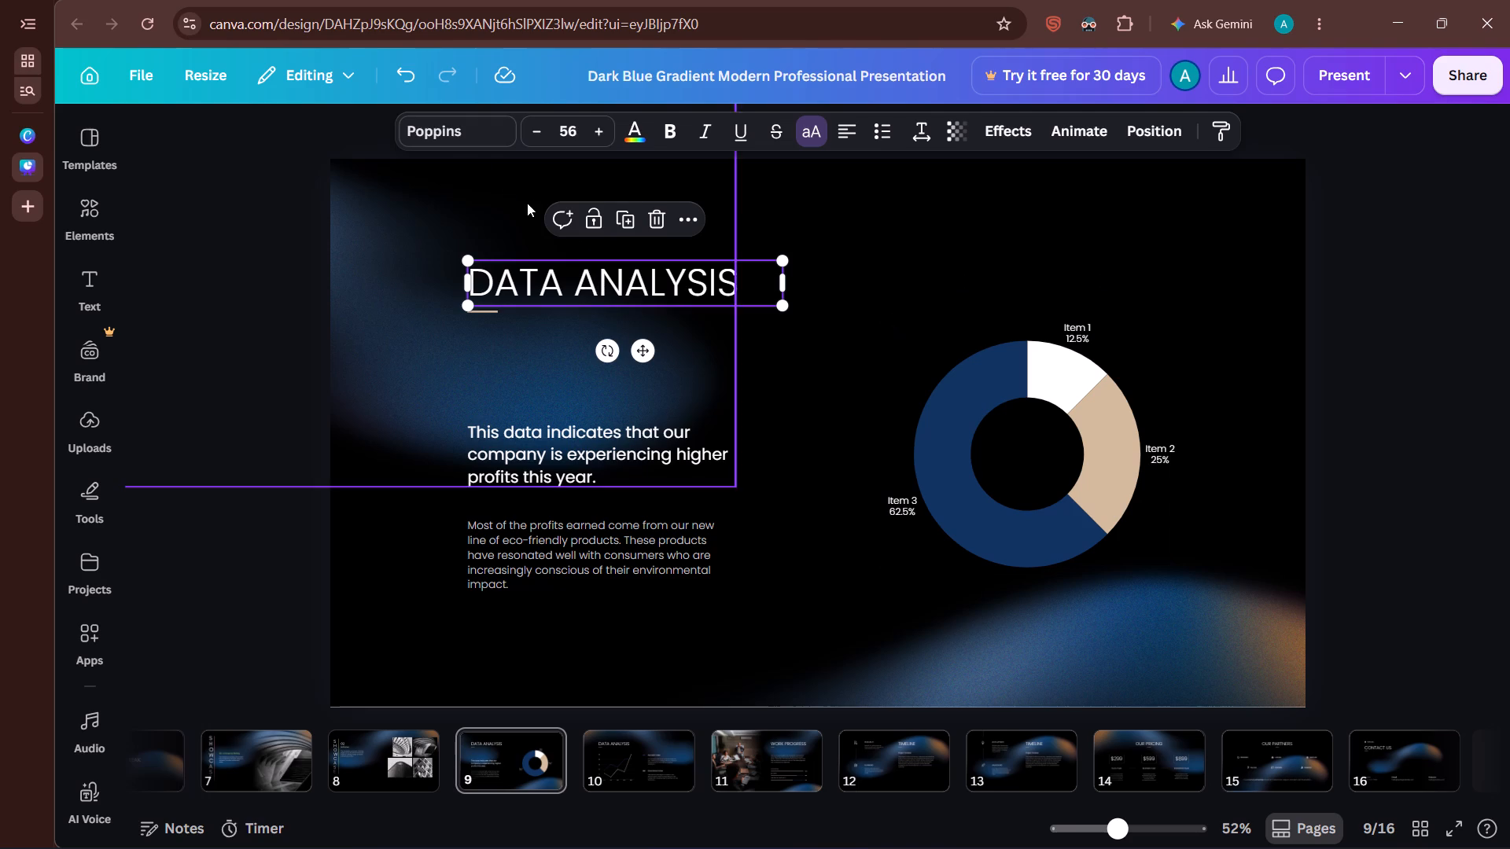
{"action": "left_click", "coordinate": [466, 127]}
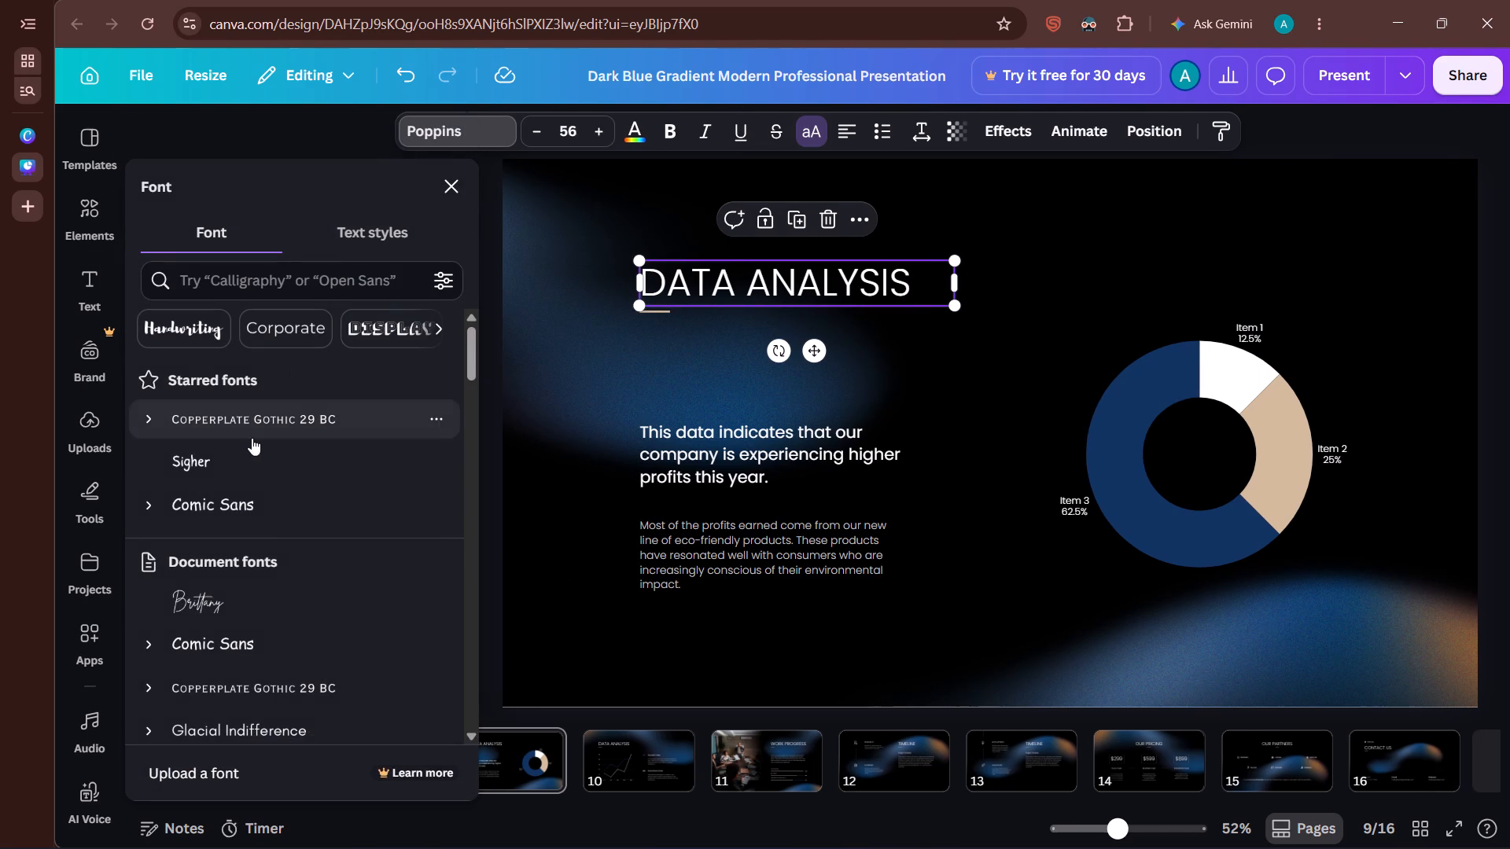
{"action": "scroll", "coordinate": [267, 412], "scroll_direction": "up", "scroll_amount": 3}
{"action": "scroll", "coordinate": [237, 659], "scroll_direction": "up", "scroll_amount": 2}
{"action": "left_click", "coordinate": [246, 429]}
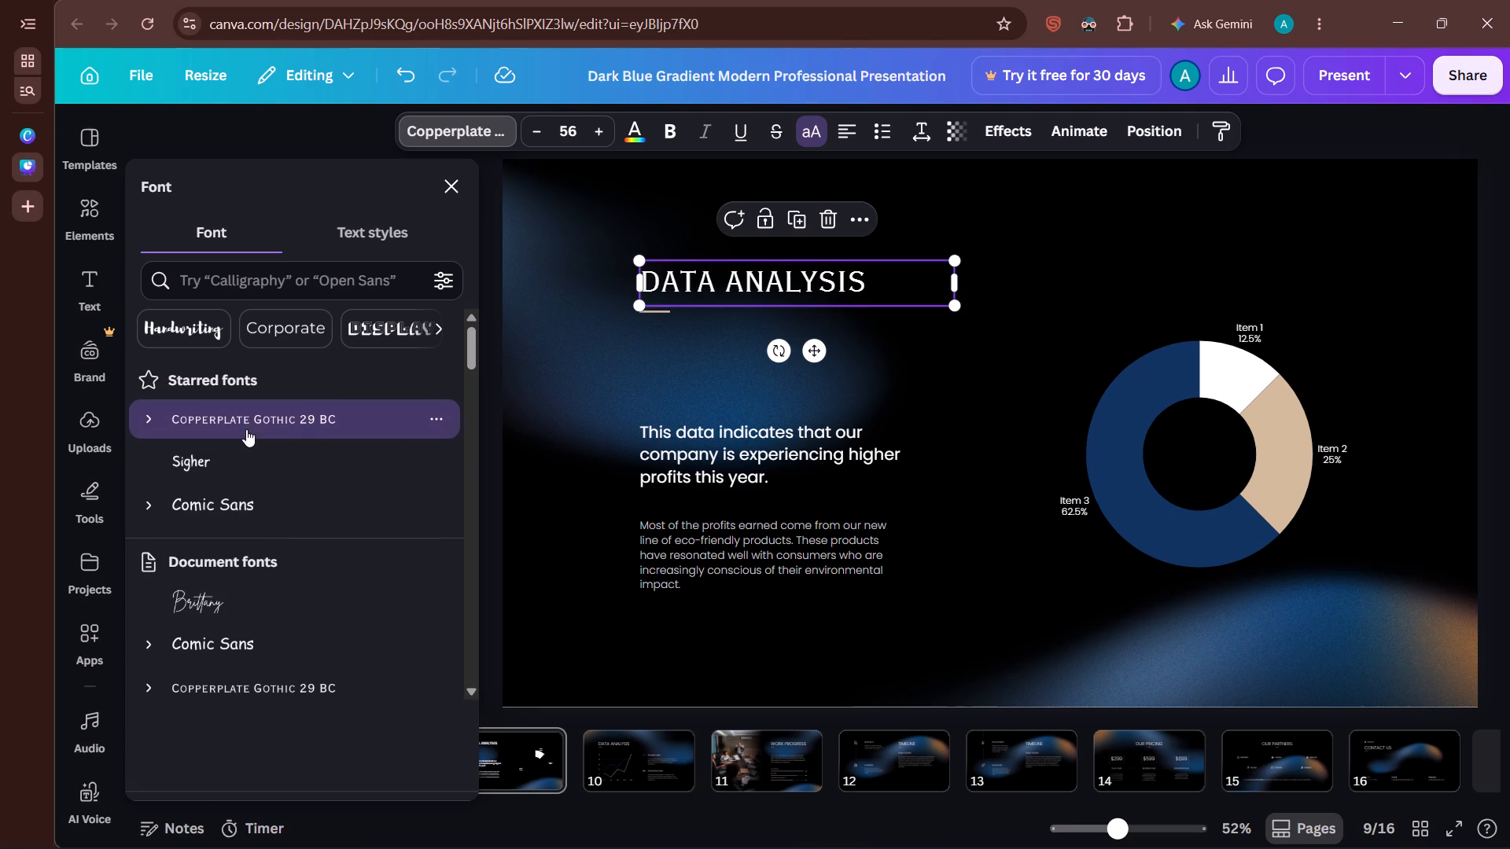
Extend the short line under the DATA ANALYSIS heading to the heading's width and level it horizontally.
{"action": "left_click", "coordinate": [653, 315]}
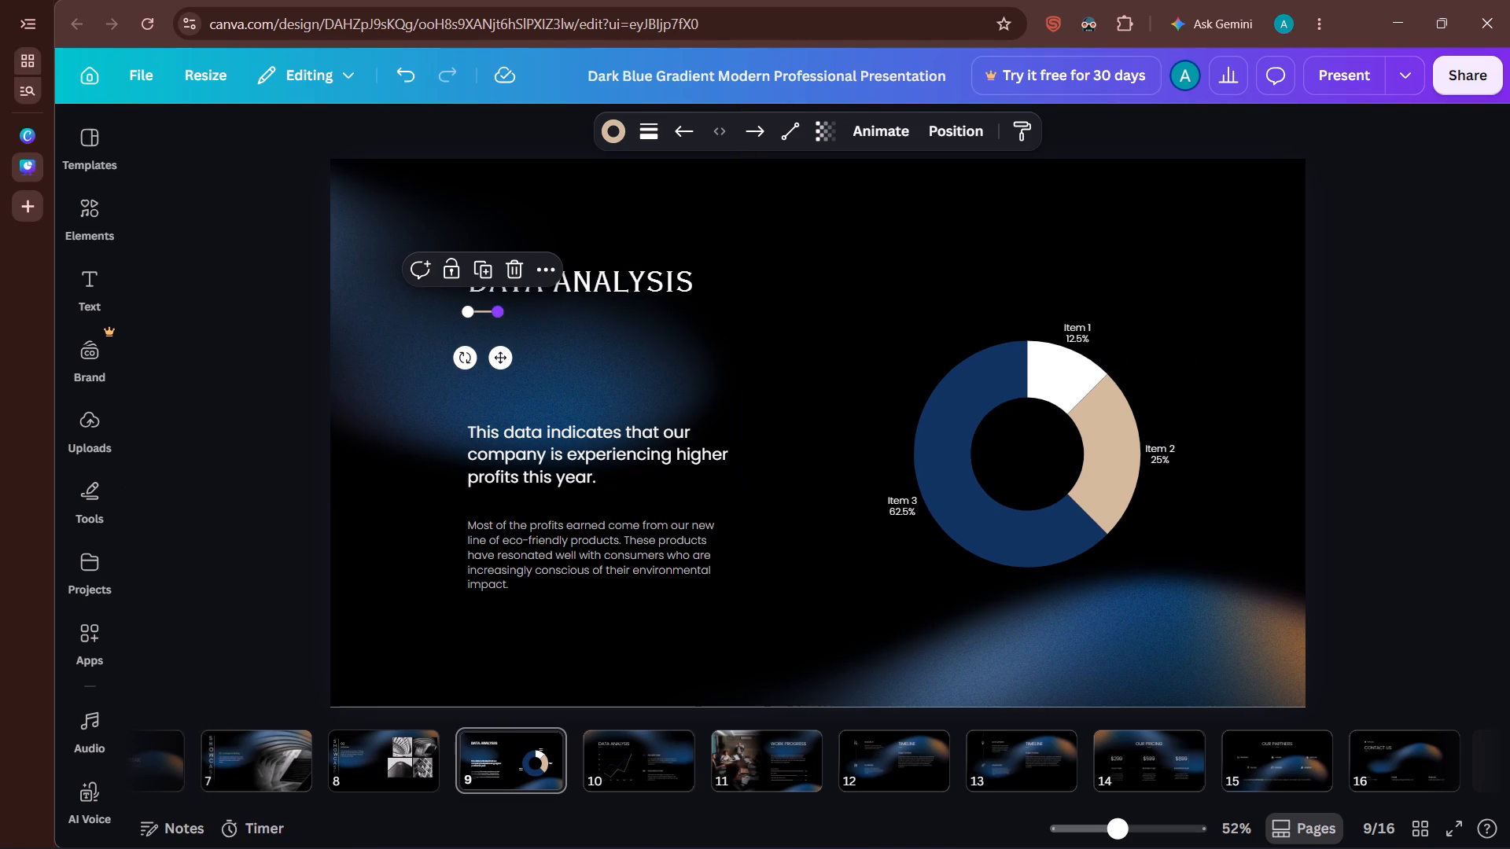
{"action": "left_click_drag", "start_coordinate": [503, 311], "coordinate": [689, 318]}
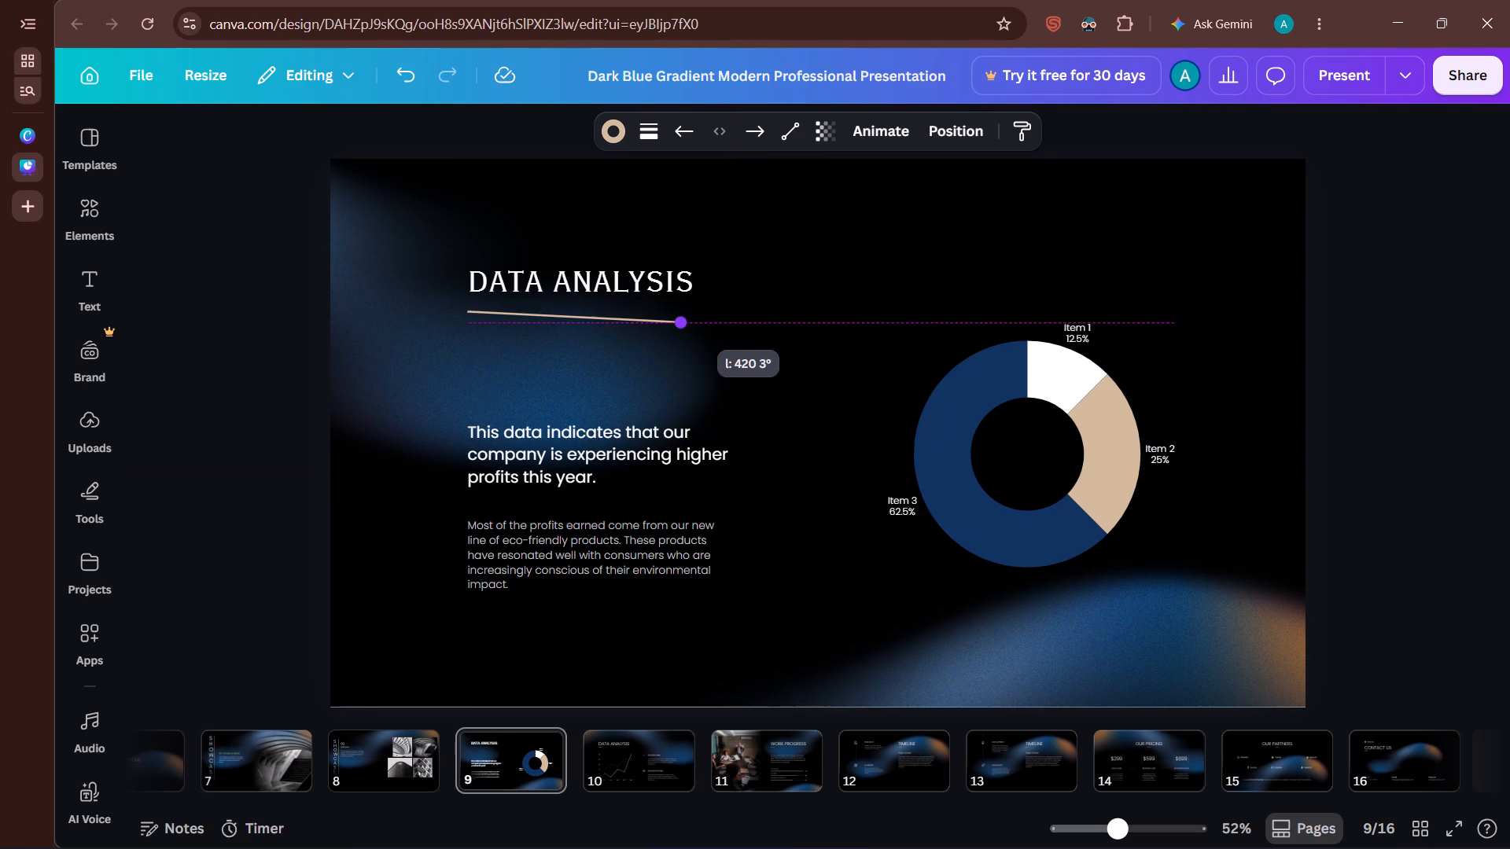
{"action": "left_click_drag", "start_coordinate": [689, 318], "coordinate": [694, 296]}
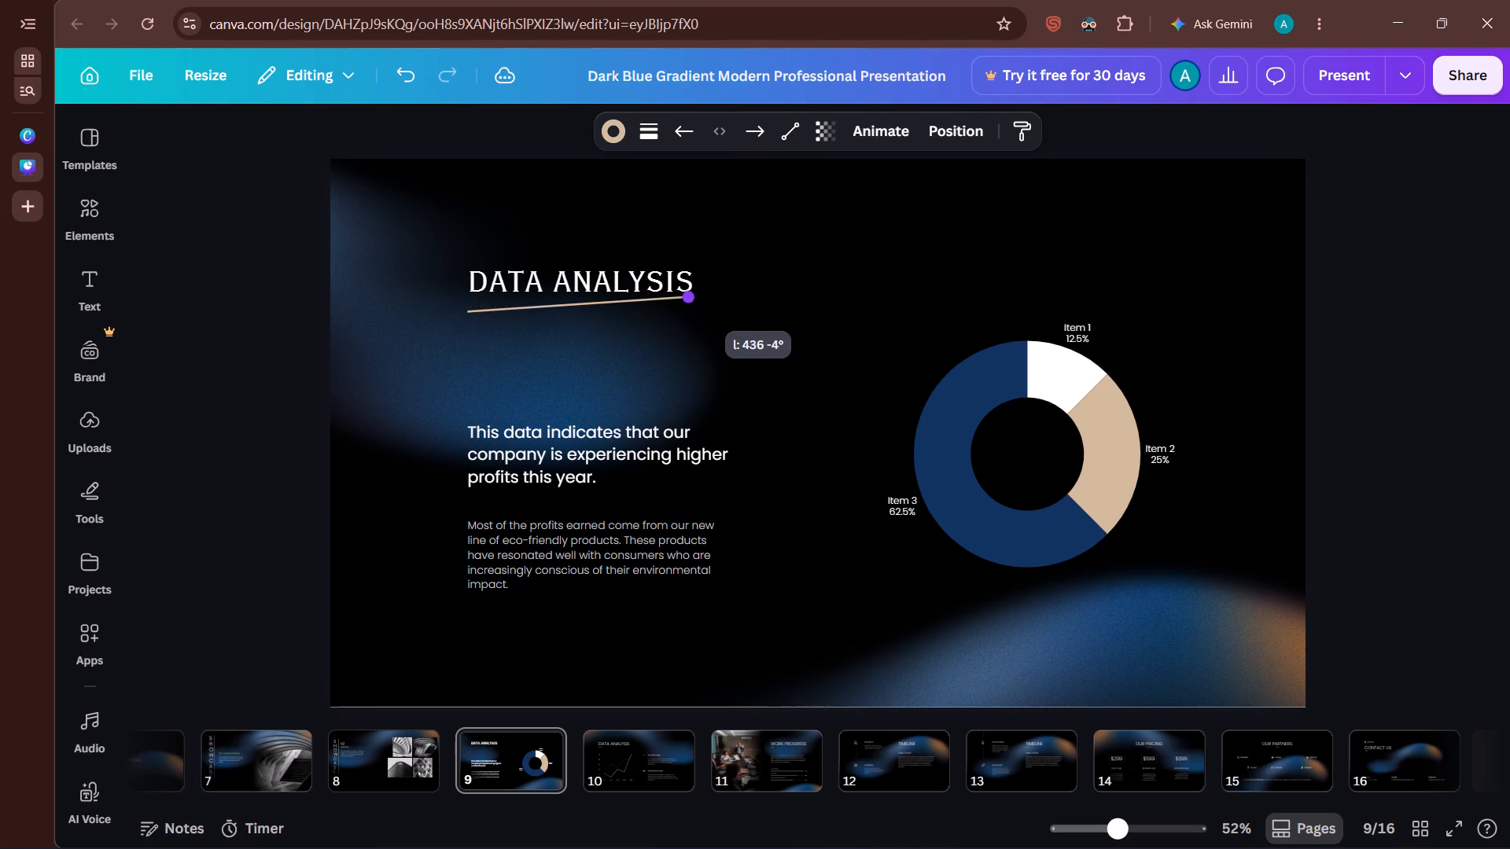
{"action": "left_click_drag", "start_coordinate": [694, 296], "coordinate": [694, 301]}
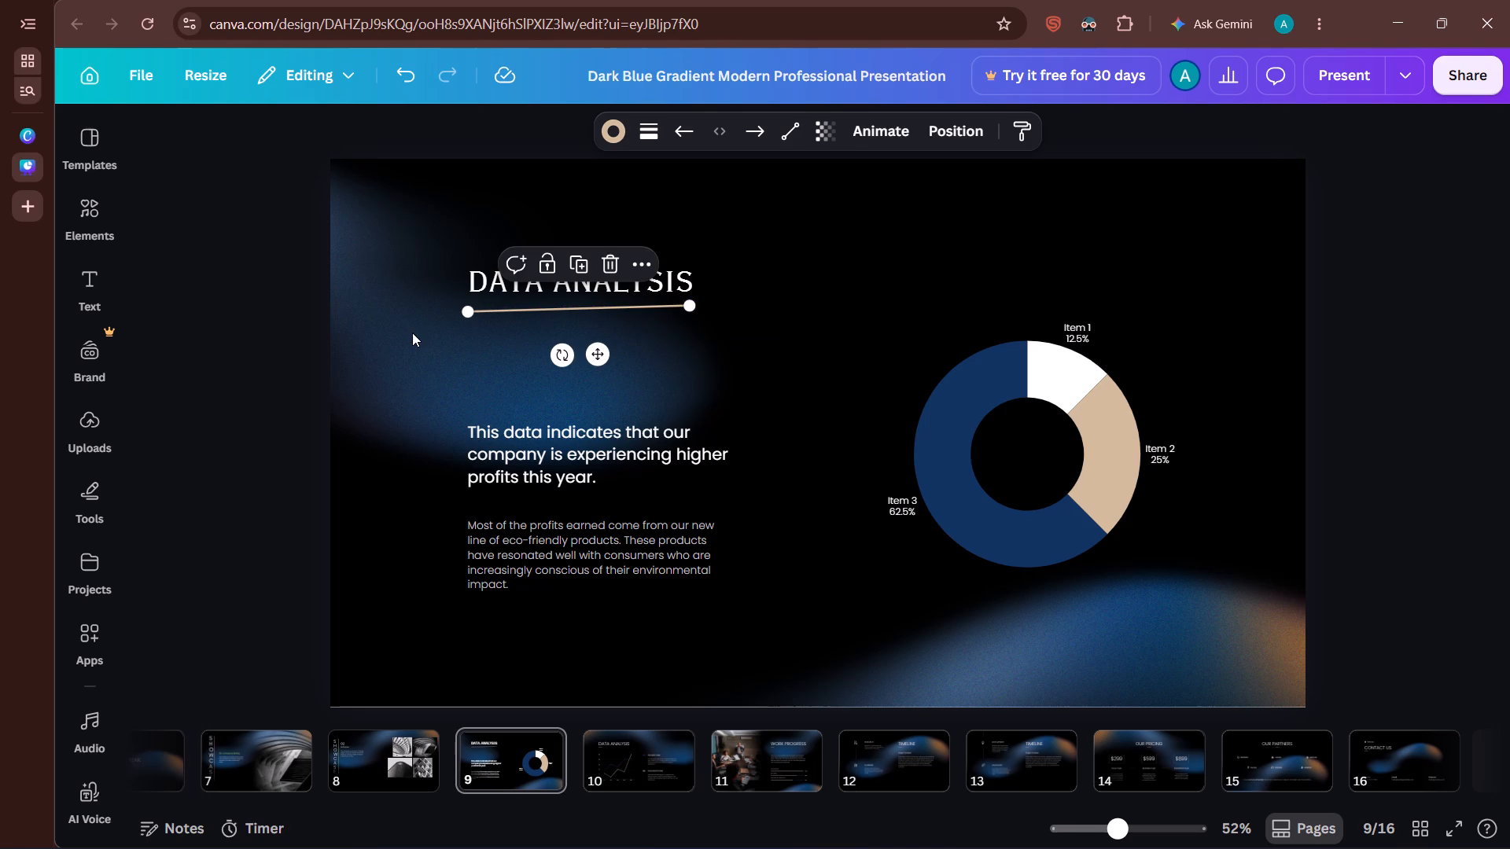
{"action": "left_click_drag", "start_coordinate": [464, 312], "coordinate": [462, 304]}
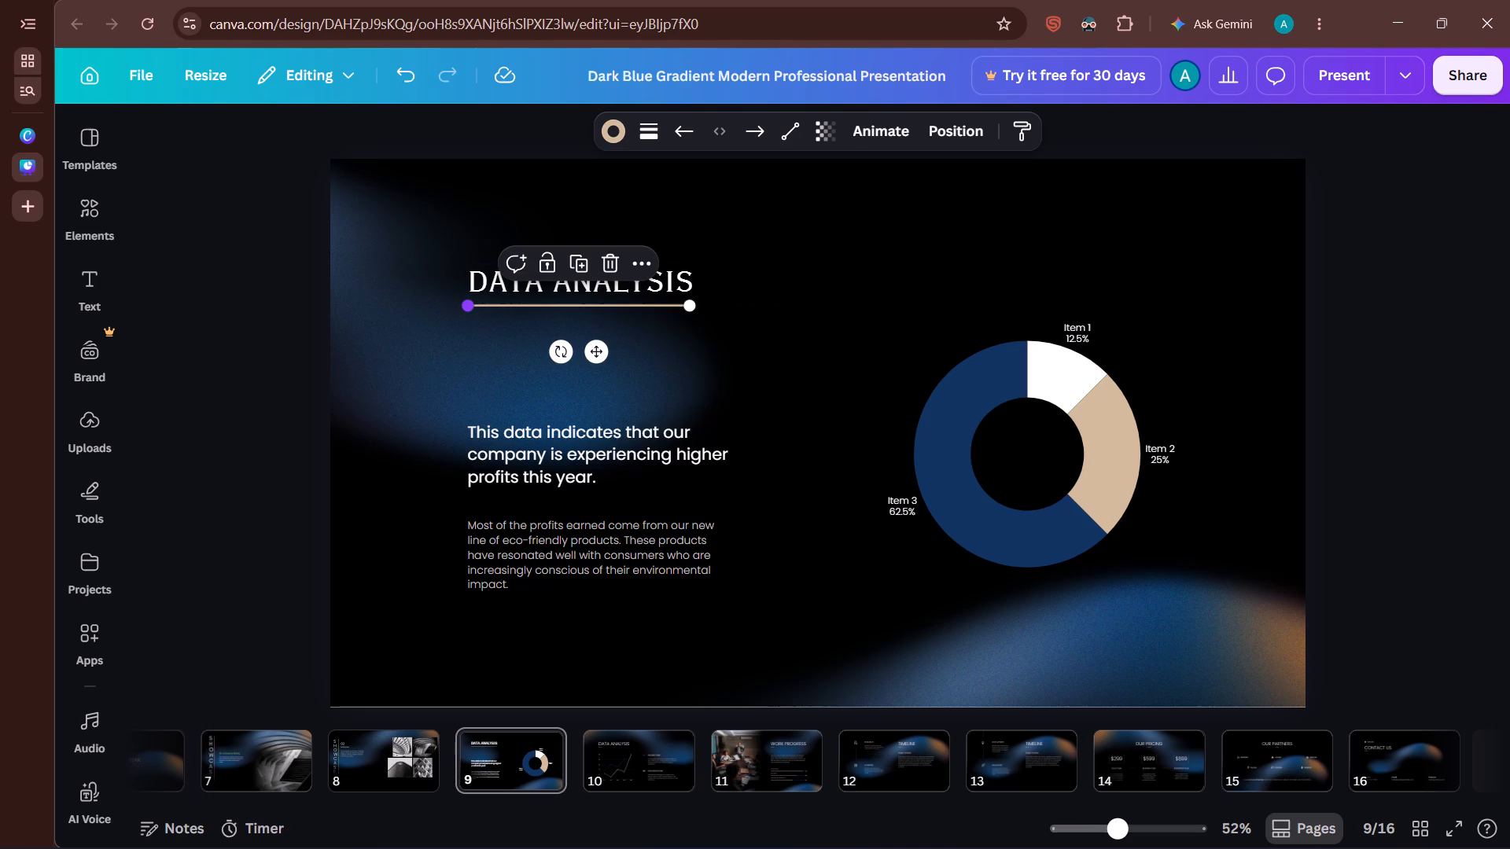
Duplicate the heading's underline and place the copy just above the DATA ANALYSIS heading.
{"action": "left_click", "coordinate": [578, 250]}
{"action": "left_click_drag", "start_coordinate": [588, 311], "coordinate": [585, 263]}
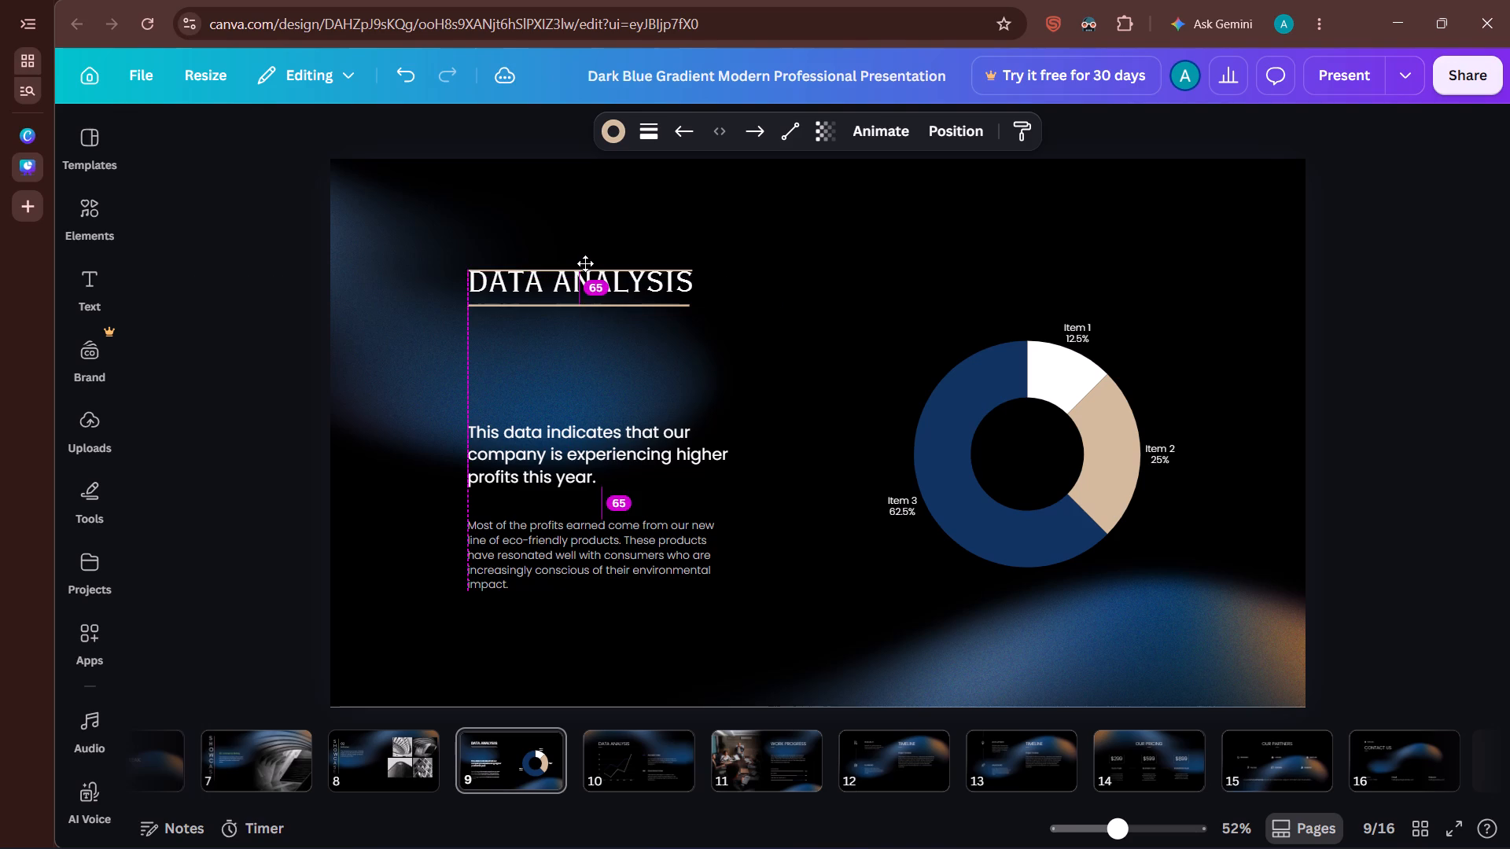
{"action": "left_click_drag", "start_coordinate": [585, 263], "coordinate": [583, 255]}
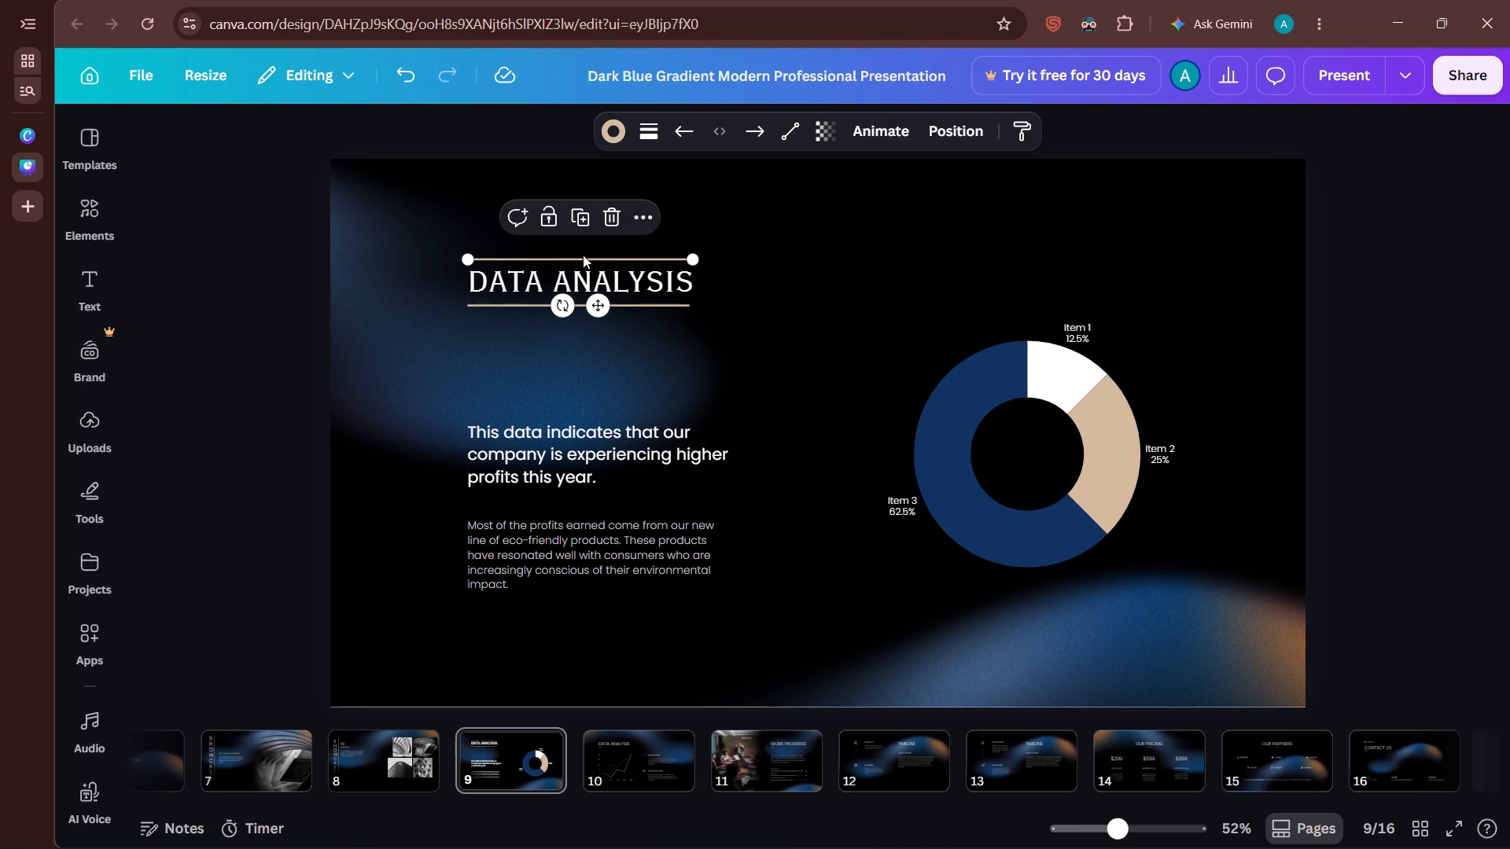
{"action": "left_click", "coordinate": [474, 362]}
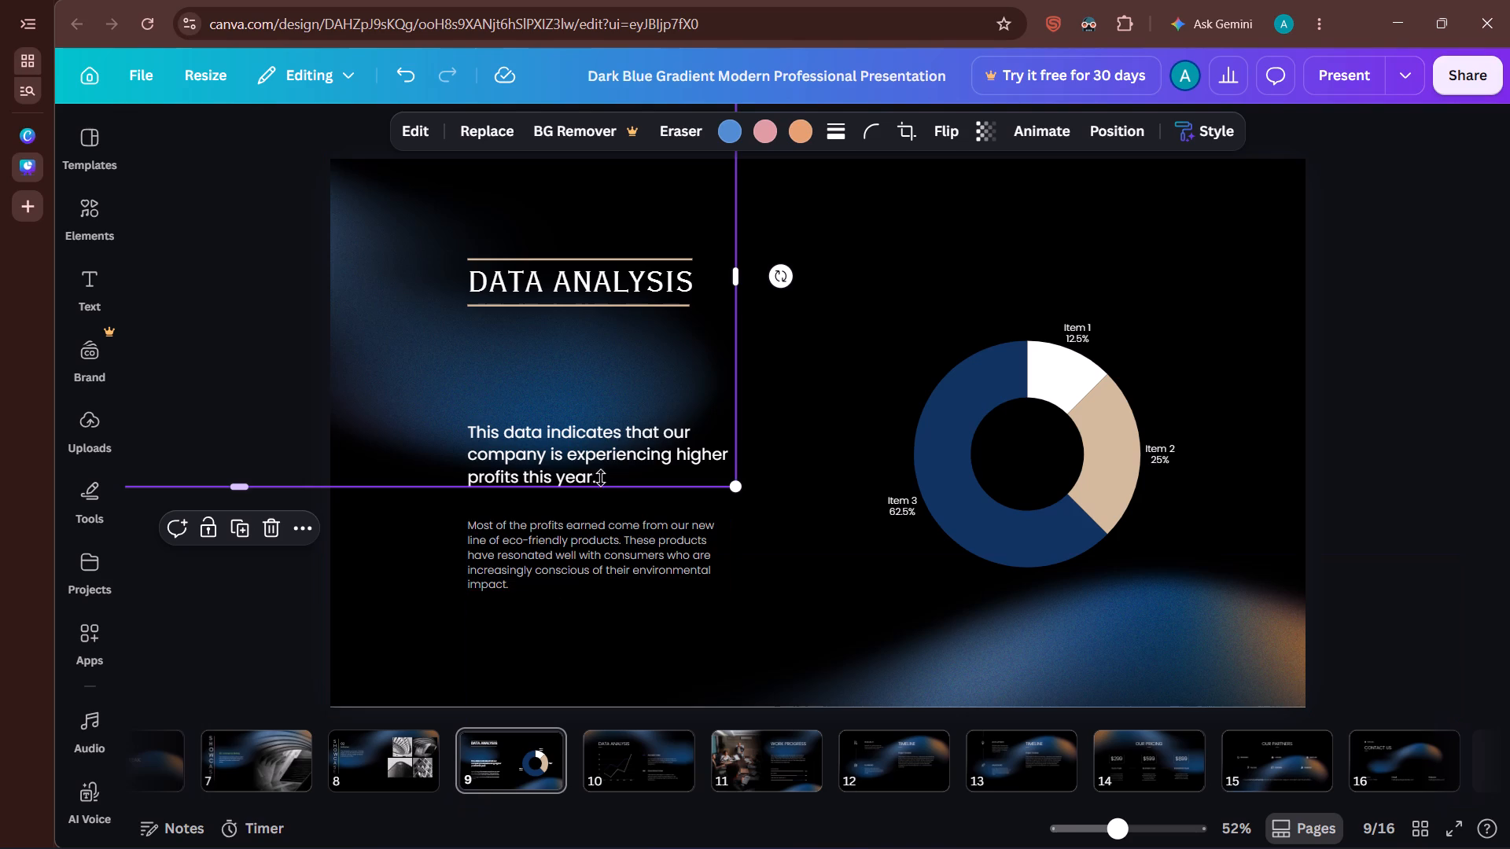
Move the higher-profits statement and the paragraph beneath it up, closer to the DATA ANALYSIS heading.
{"action": "left_click", "coordinate": [597, 457]}
{"action": "left_click_drag", "start_coordinate": [595, 459], "coordinate": [591, 395]}
{"action": "left_click", "coordinate": [508, 552]}
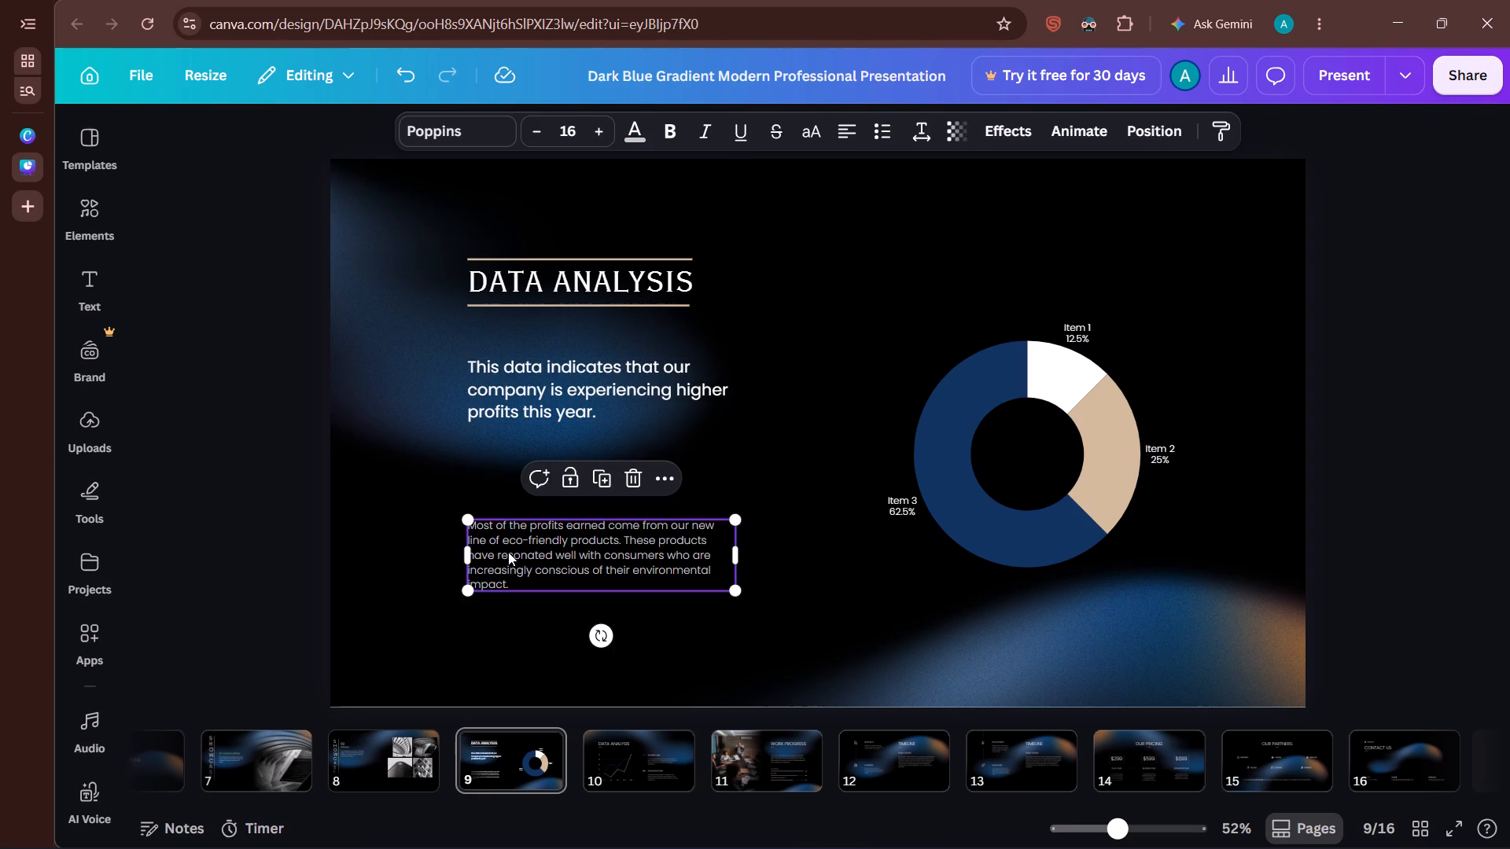
{"action": "left_click_drag", "start_coordinate": [508, 552], "coordinate": [503, 473]}
Change the font of the statement beginning "This data indicates" to Sigher.
{"action": "left_click", "coordinate": [469, 395]}
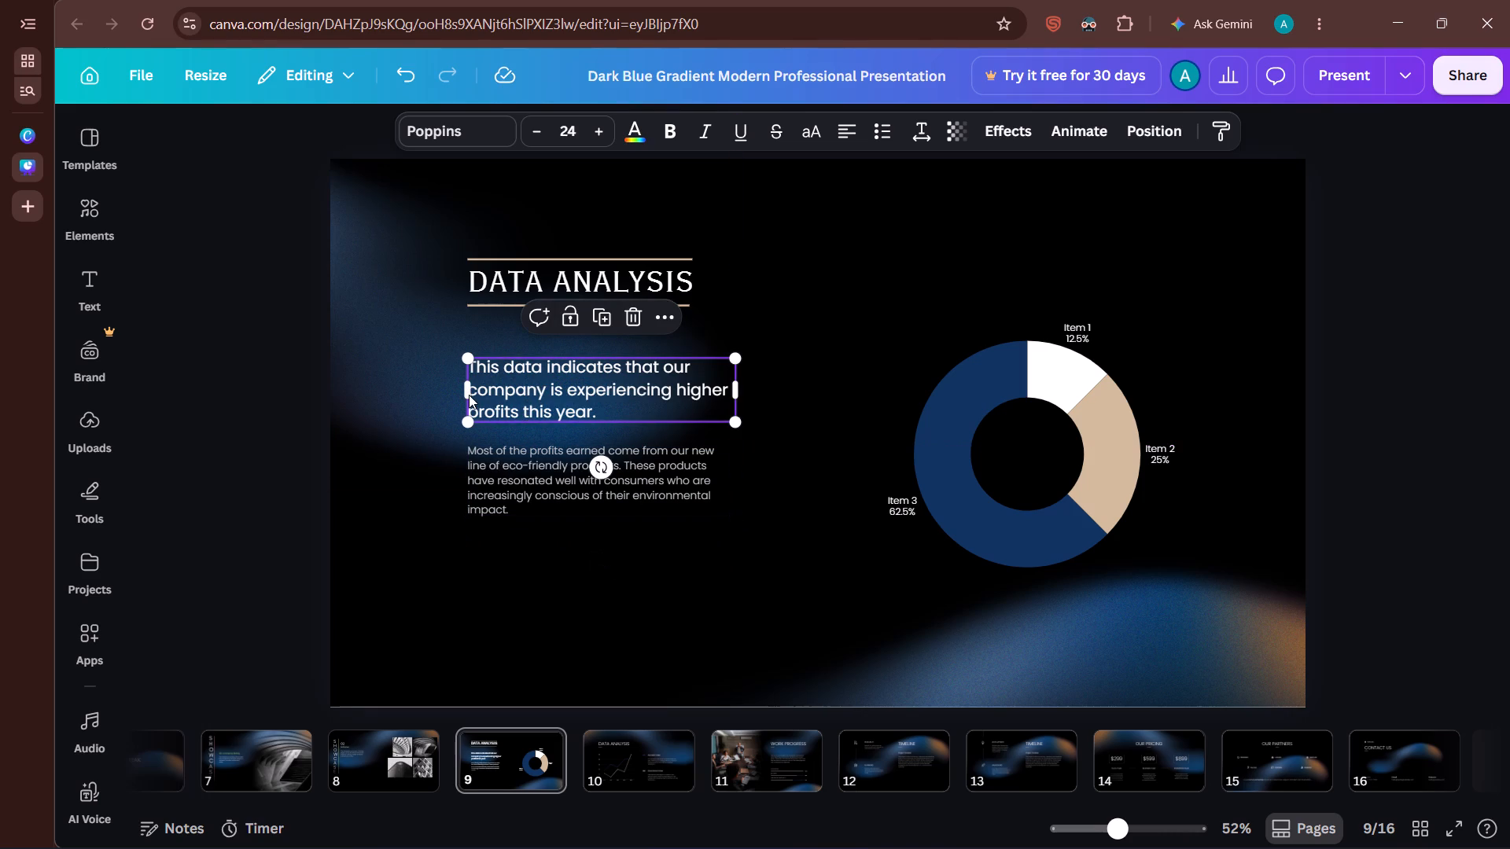
{"action": "left_click", "coordinate": [430, 123]}
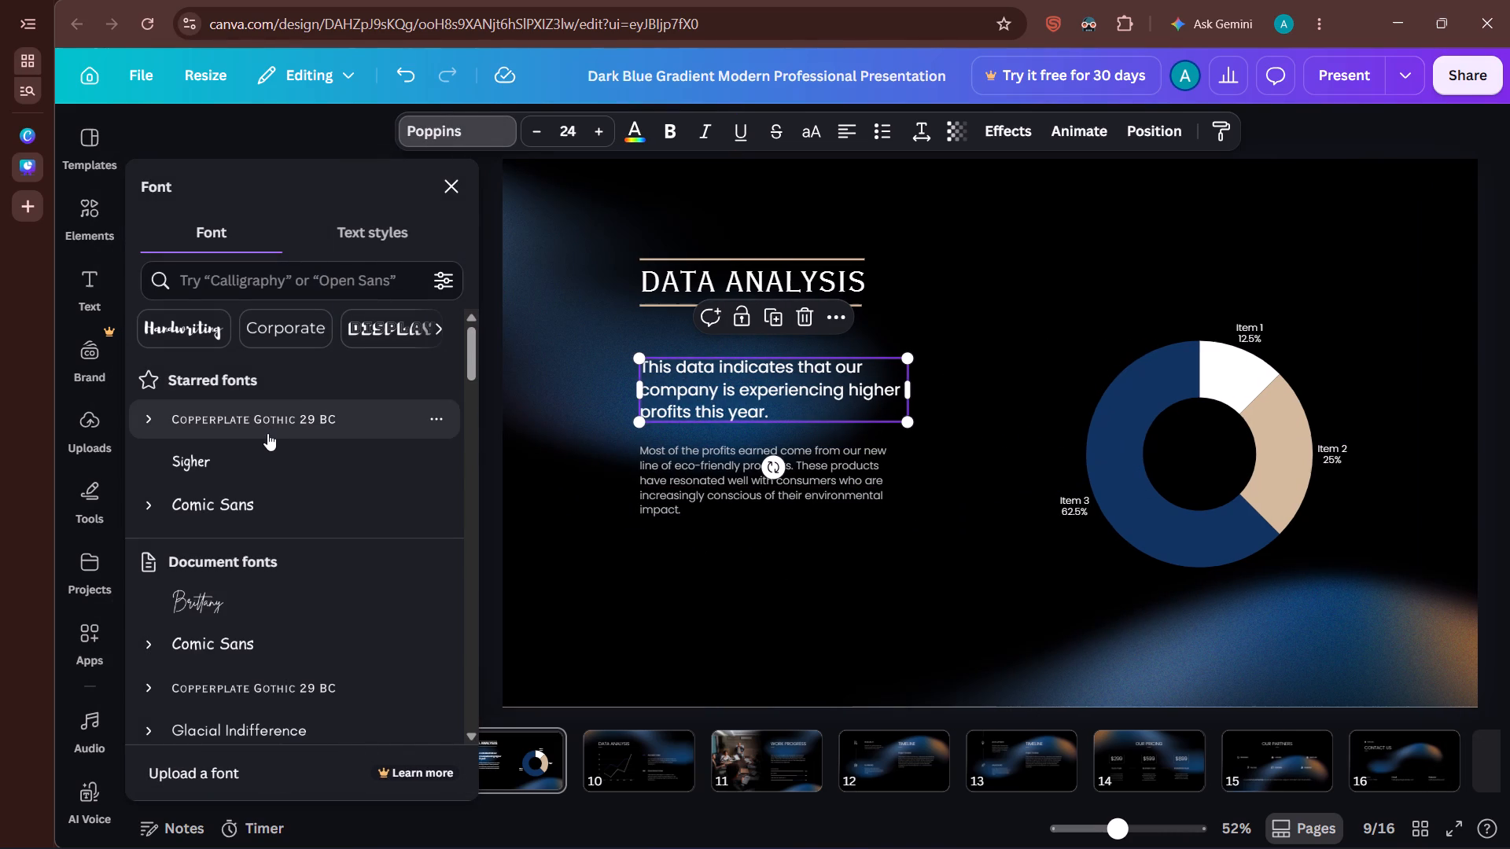
{"action": "left_click", "coordinate": [250, 465]}
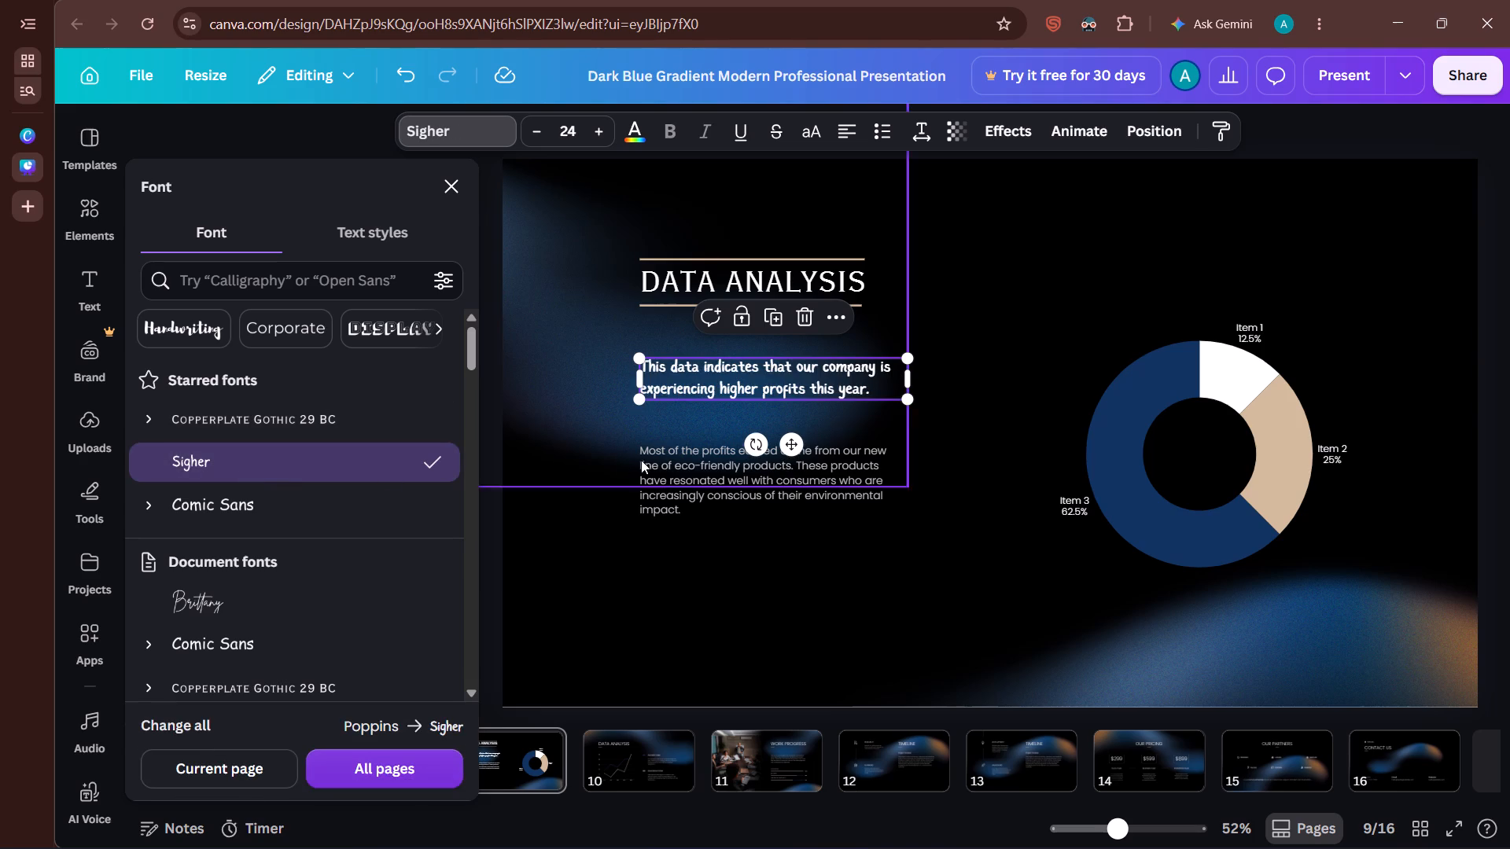
Change the font of the paragraph beginning "Most of the profits" to Comic Sans.
{"action": "left_click", "coordinate": [678, 477]}
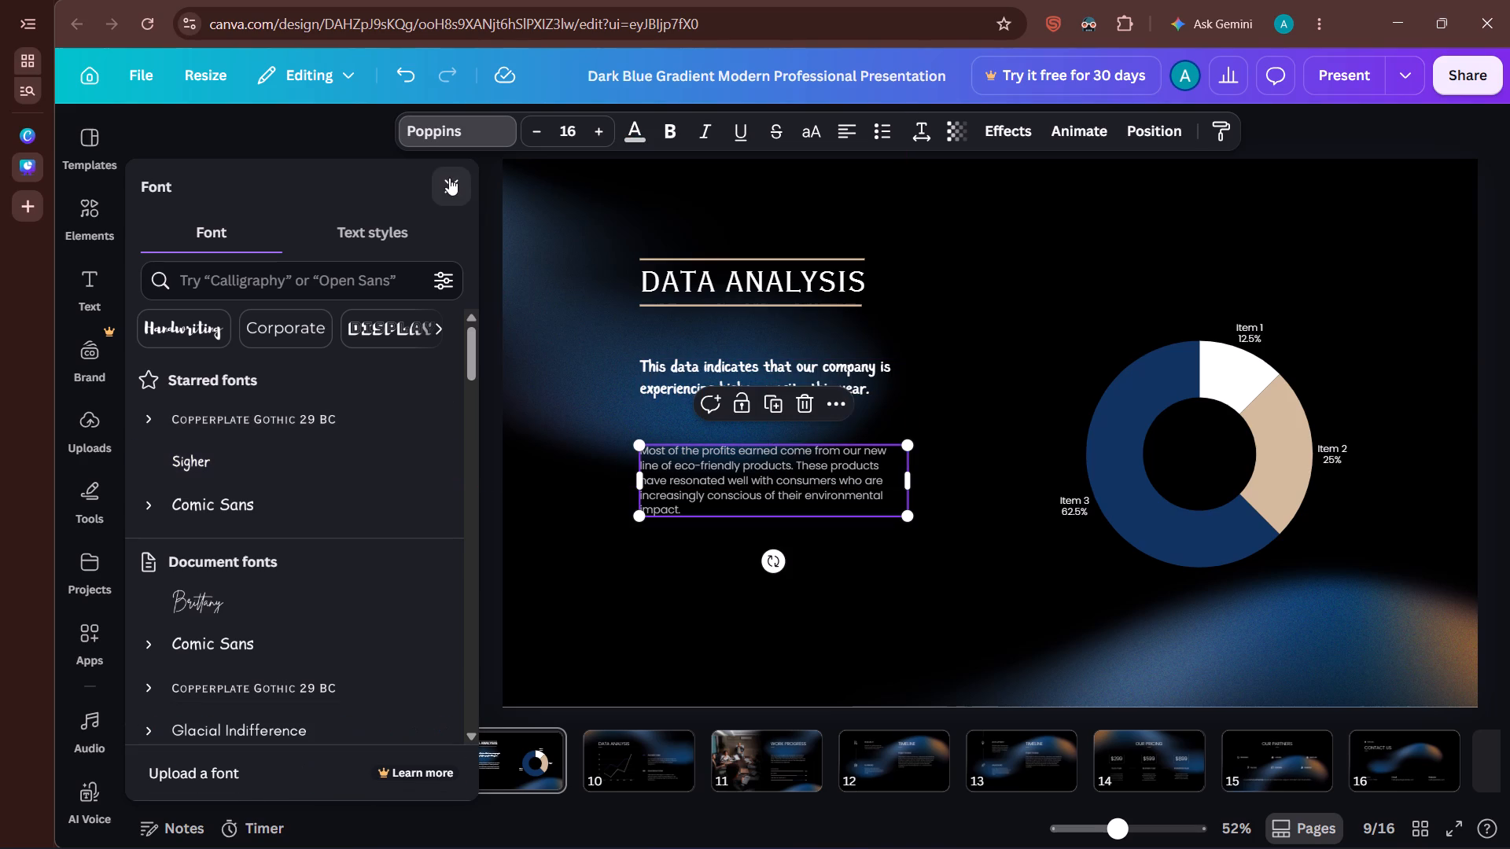
{"action": "left_click", "coordinate": [241, 488]}
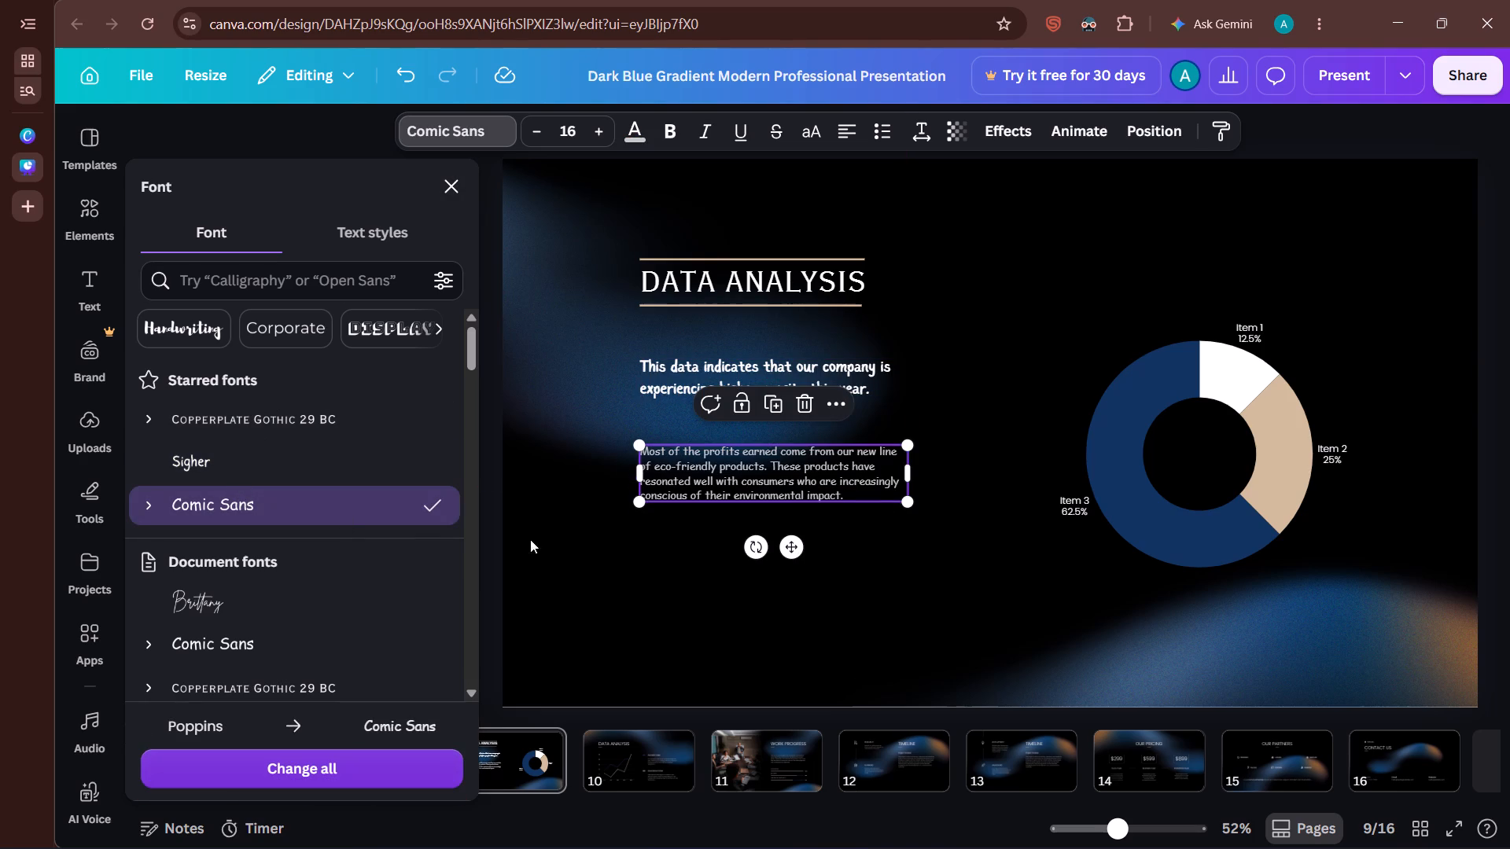
{"action": "left_click", "coordinate": [727, 594]}
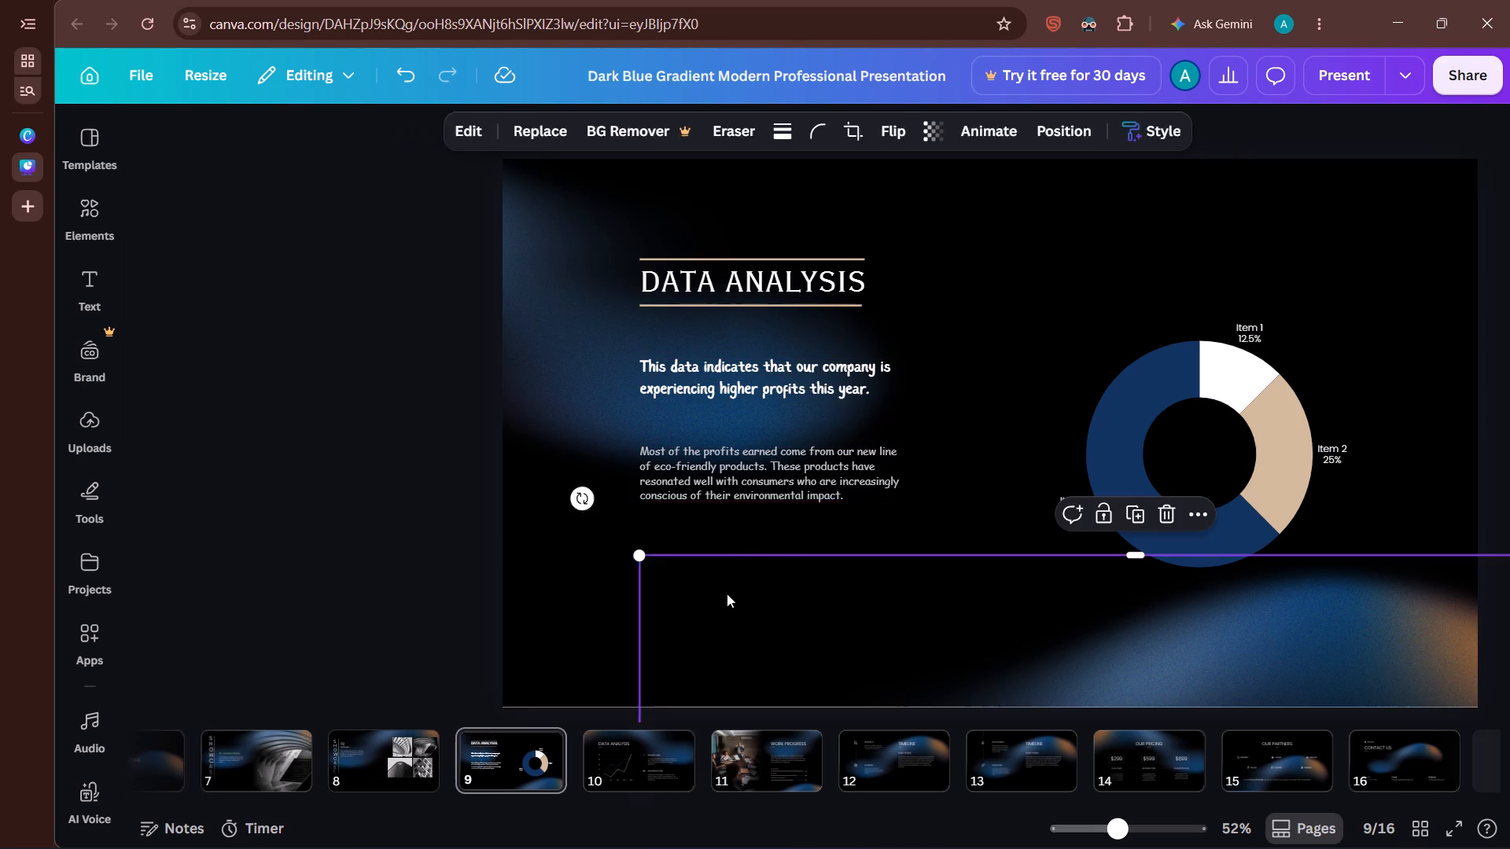
{"action": "left_click", "coordinate": [1457, 287]}
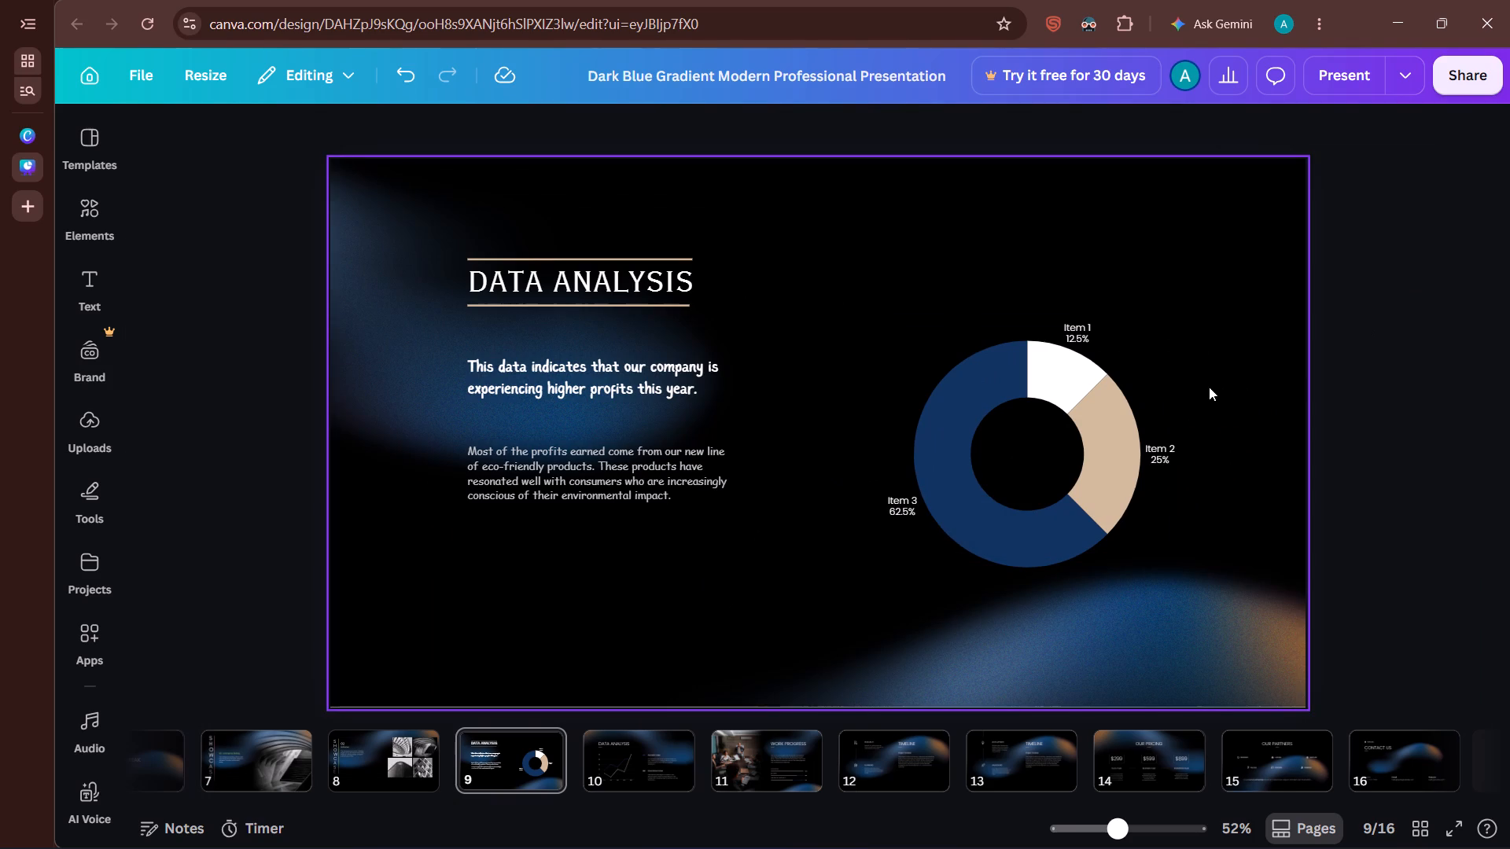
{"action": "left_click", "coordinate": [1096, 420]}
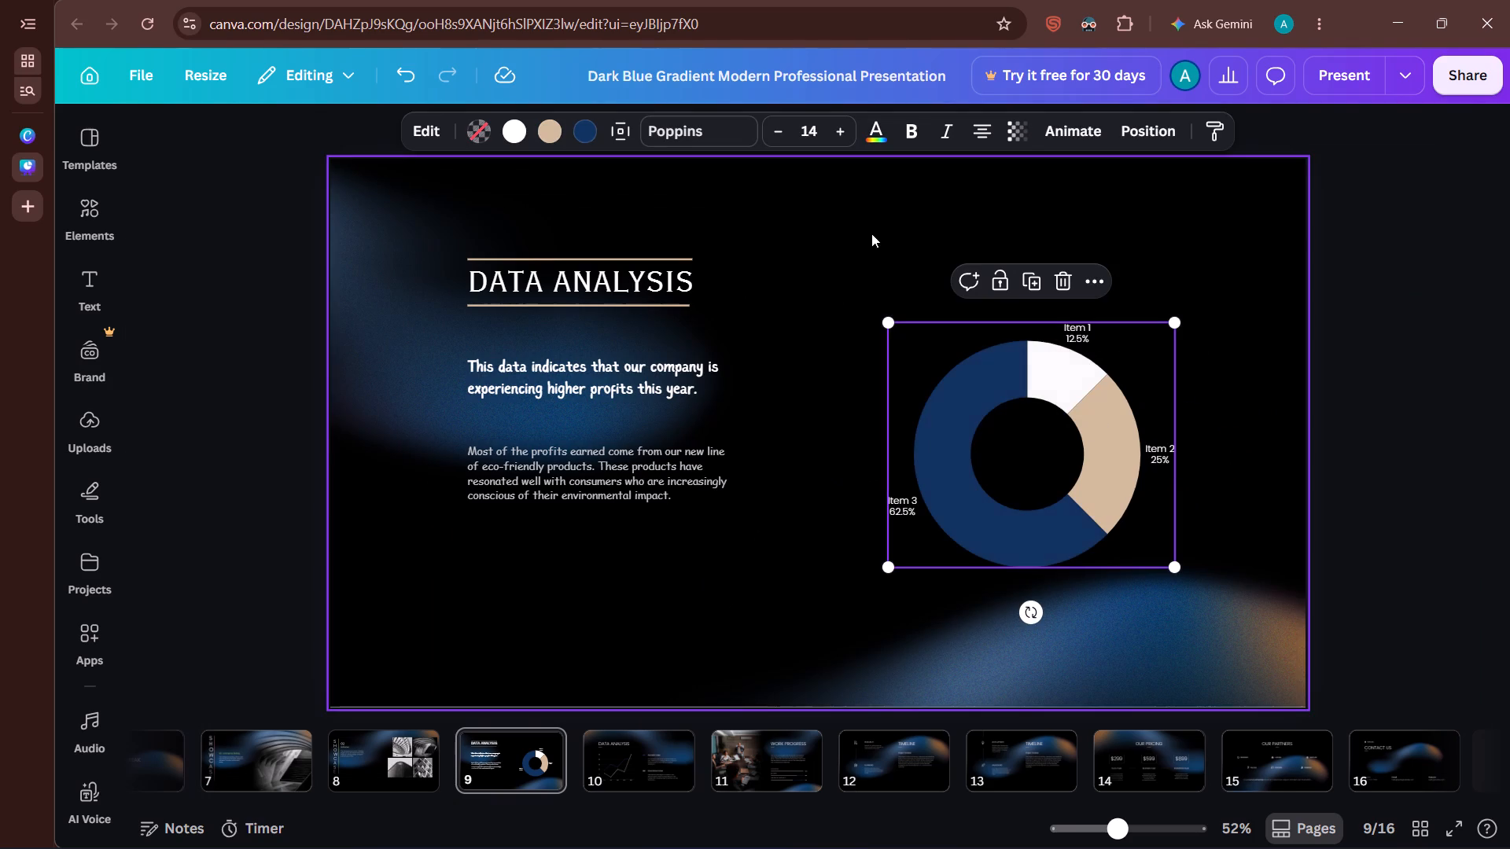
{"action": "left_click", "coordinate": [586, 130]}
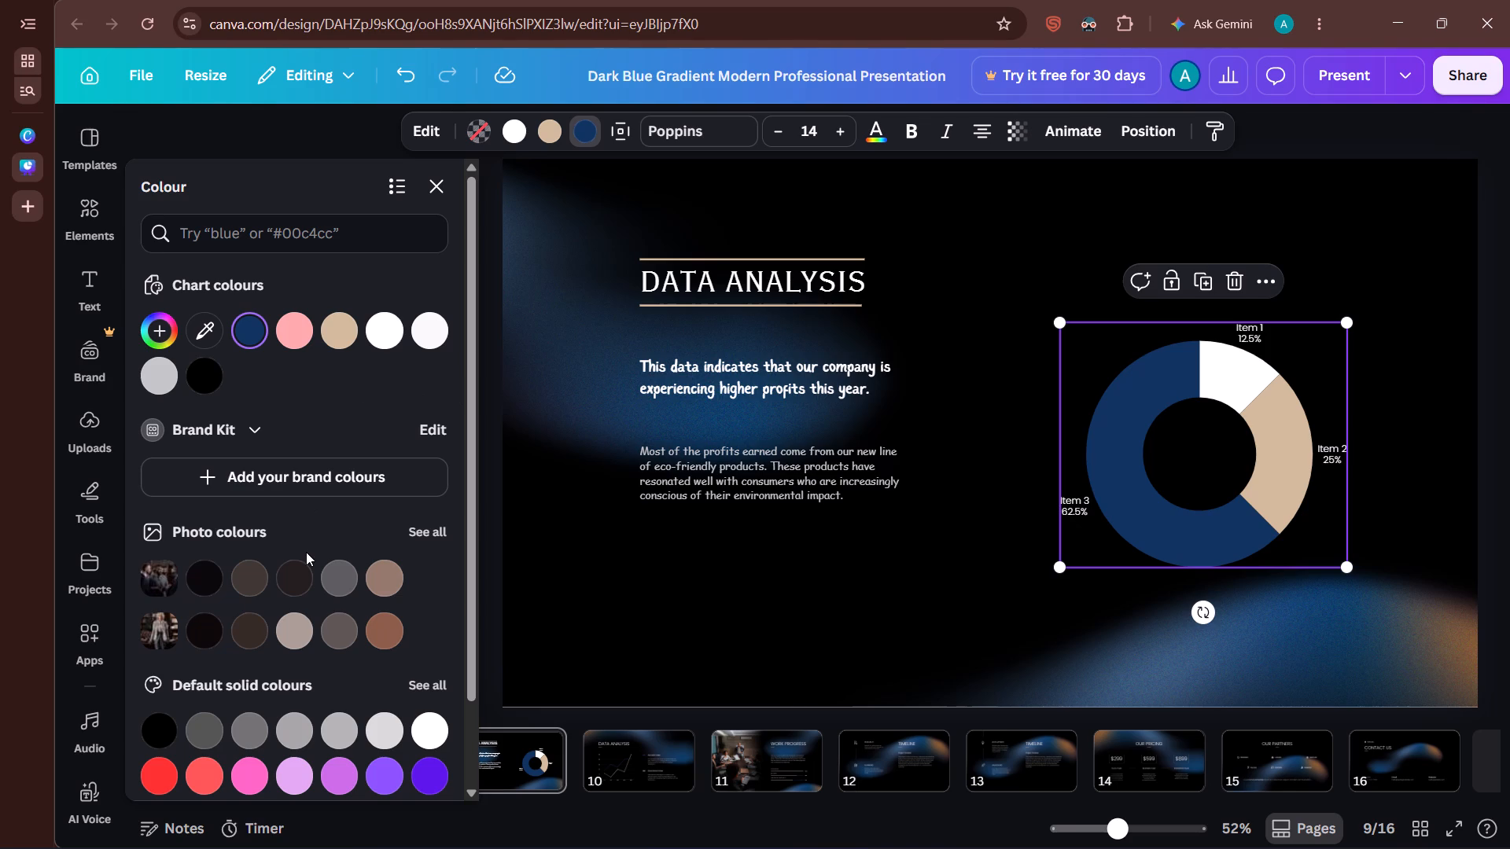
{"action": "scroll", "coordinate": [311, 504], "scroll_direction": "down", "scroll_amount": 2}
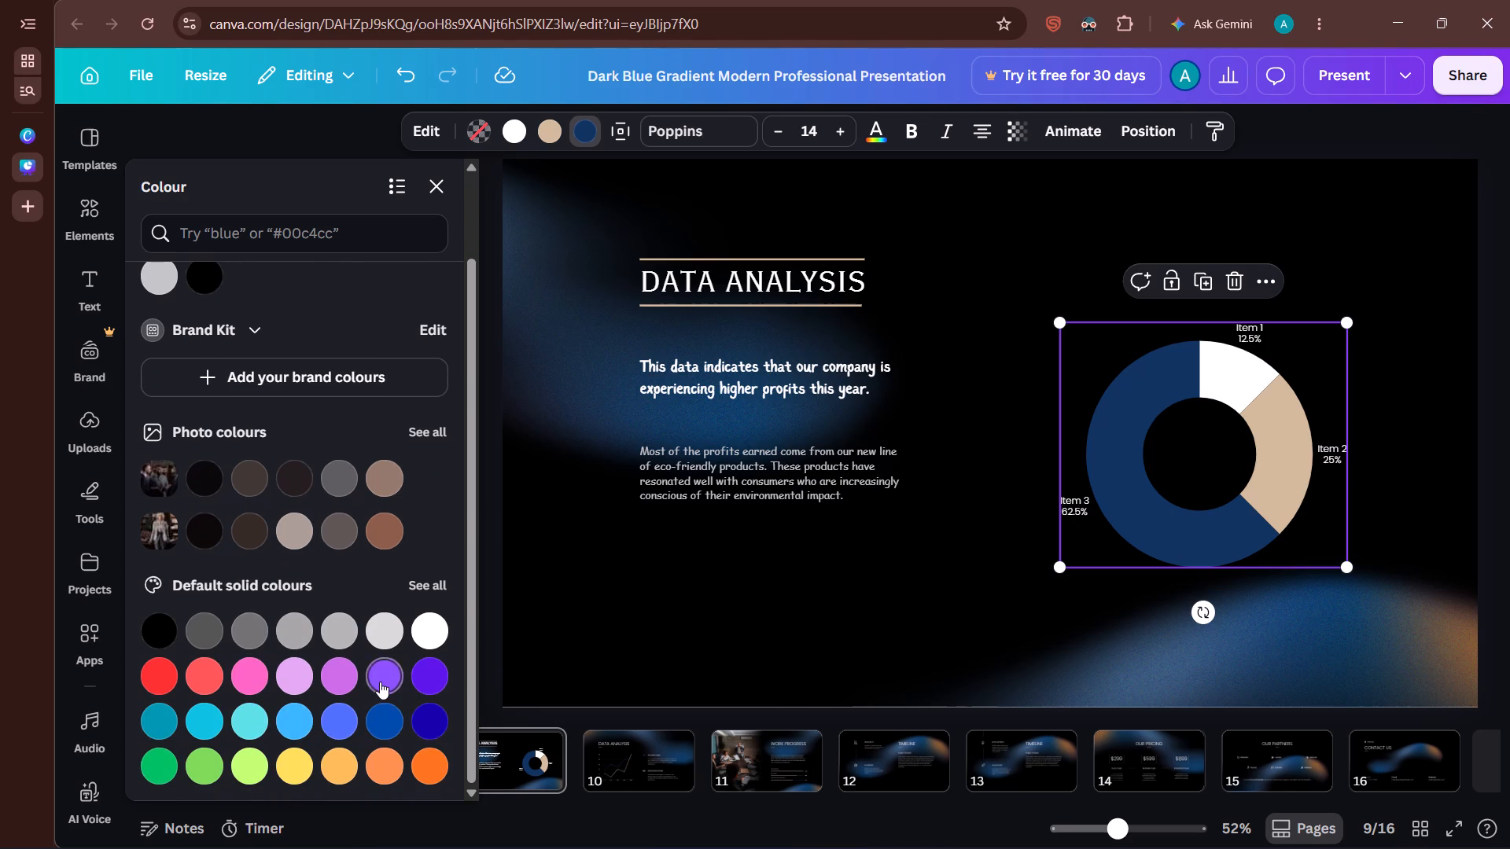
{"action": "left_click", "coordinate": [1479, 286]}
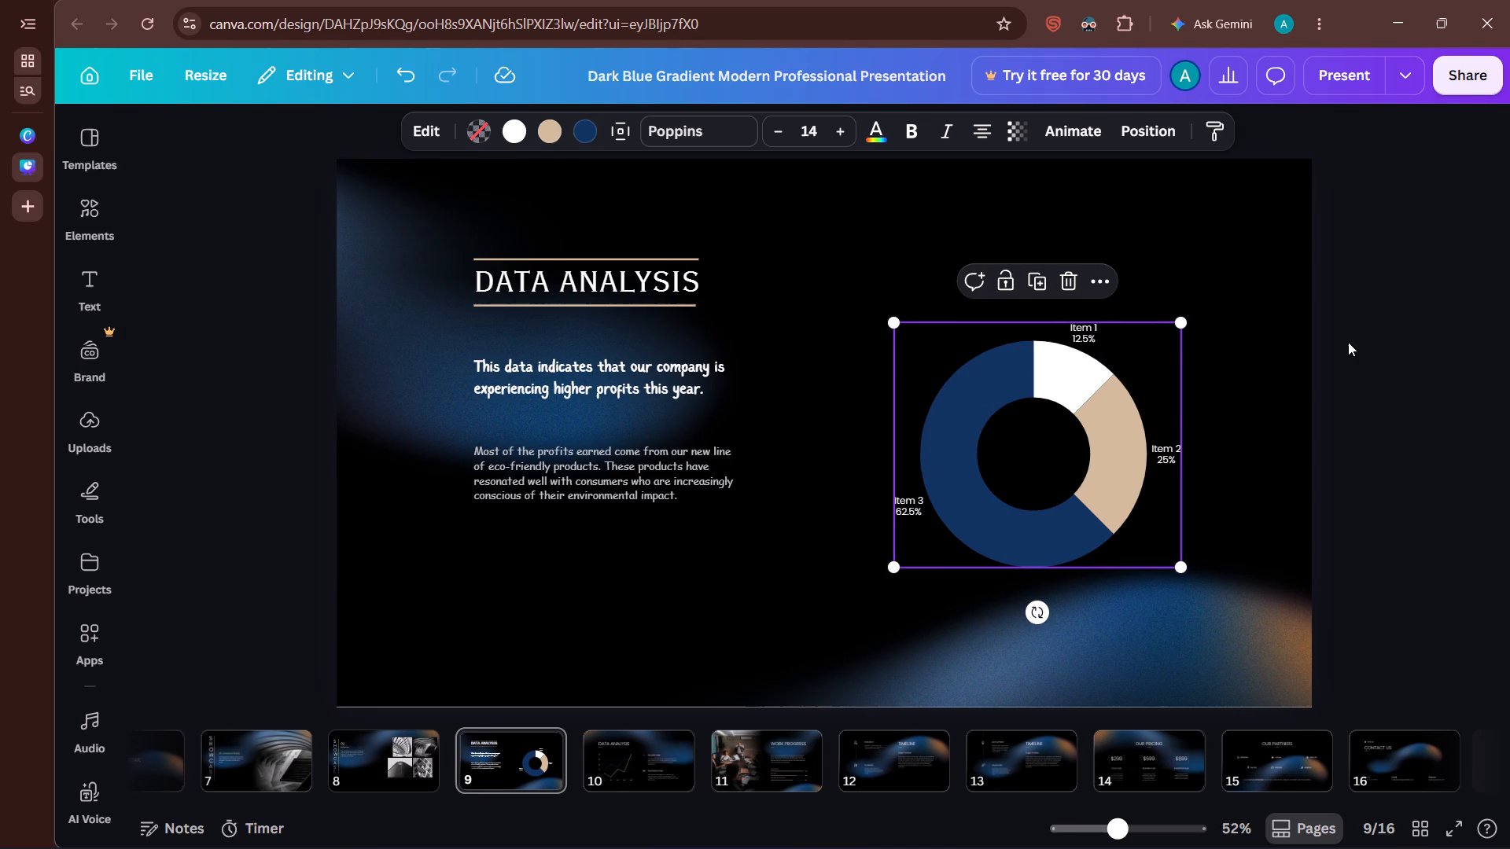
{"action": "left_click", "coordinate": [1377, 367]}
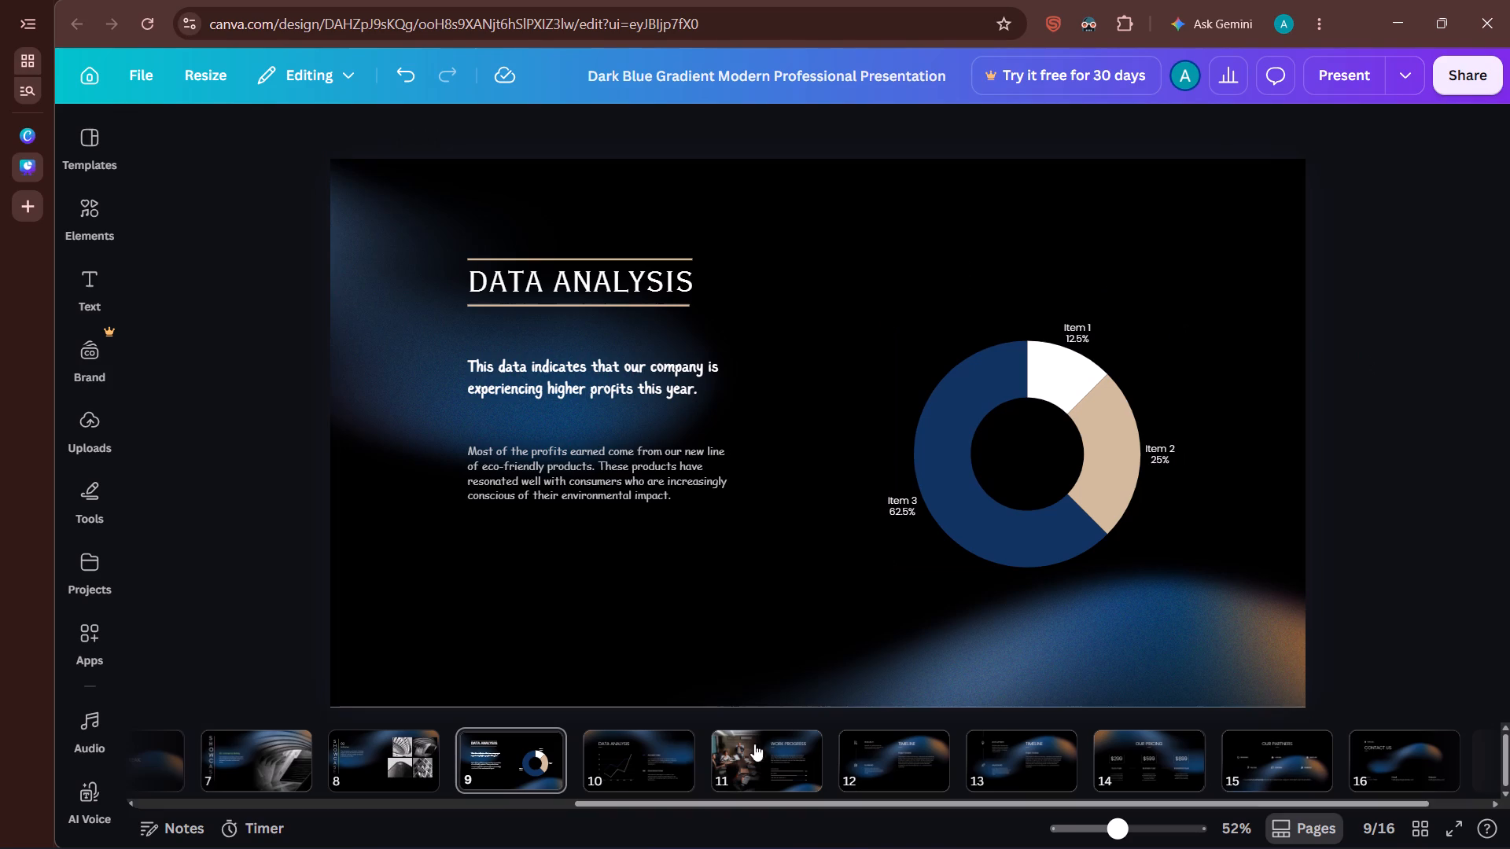
Open page 10, the Data Analysis slide with the line chart.
{"action": "left_click", "coordinate": [635, 752]}
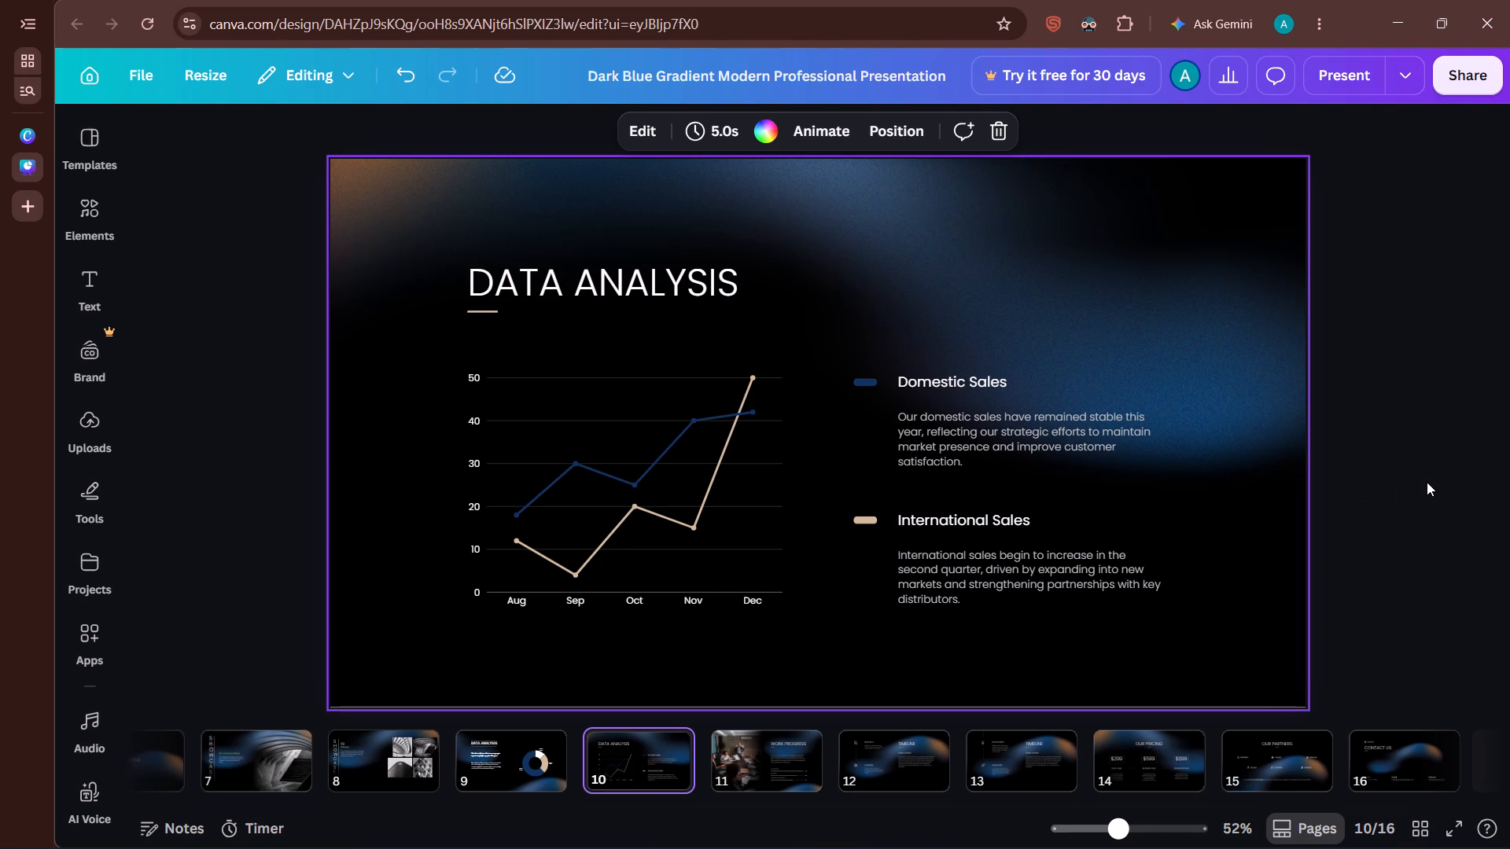
Change the font of the DATA ANALYSIS heading above the line chart to Copperplate Gothic 29 BC.
{"action": "left_click", "coordinate": [705, 273]}
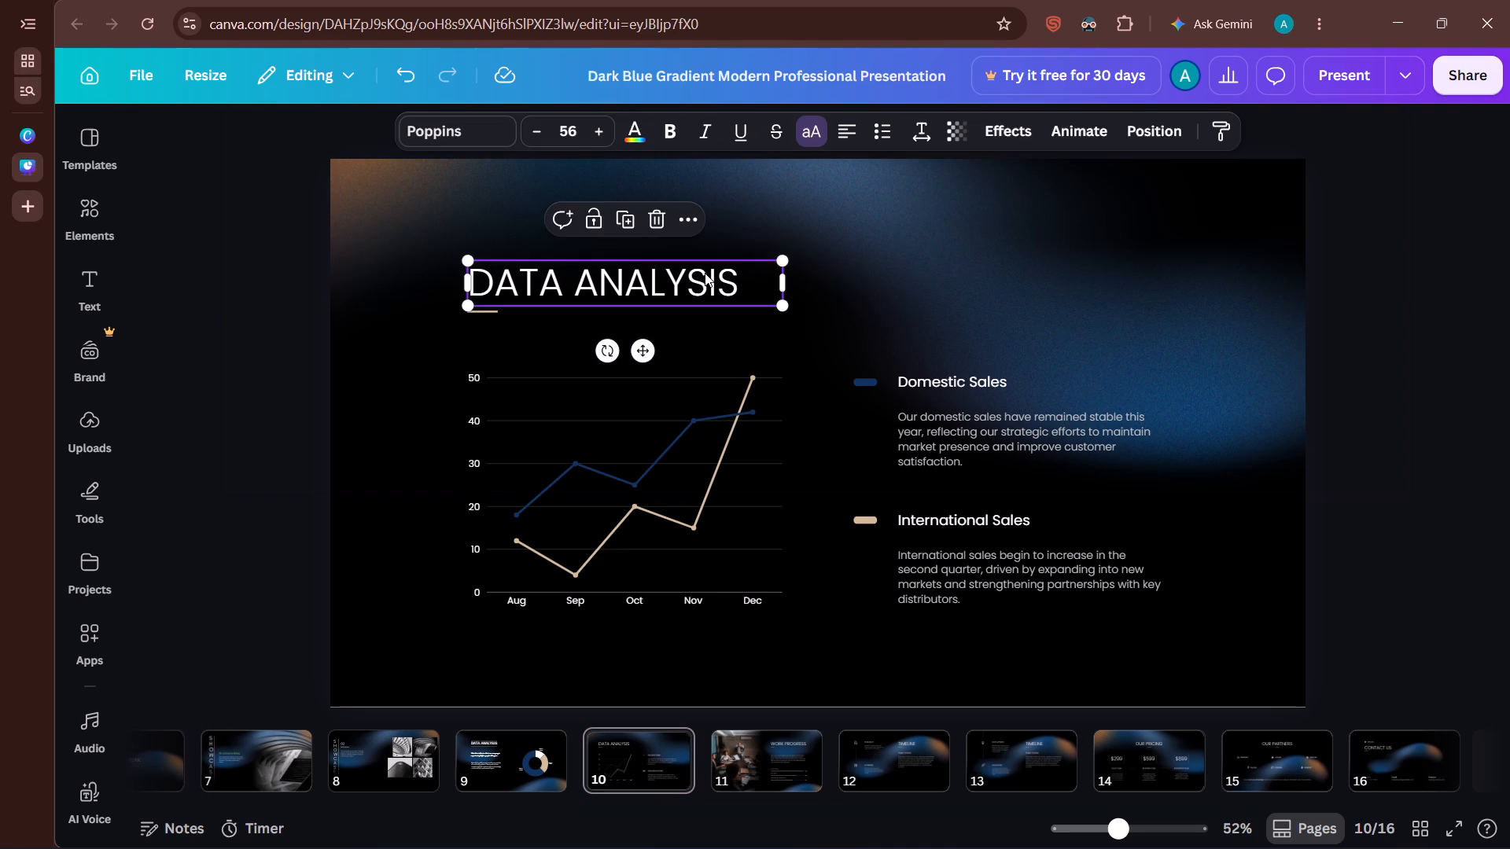
{"action": "left_click", "coordinate": [459, 144]}
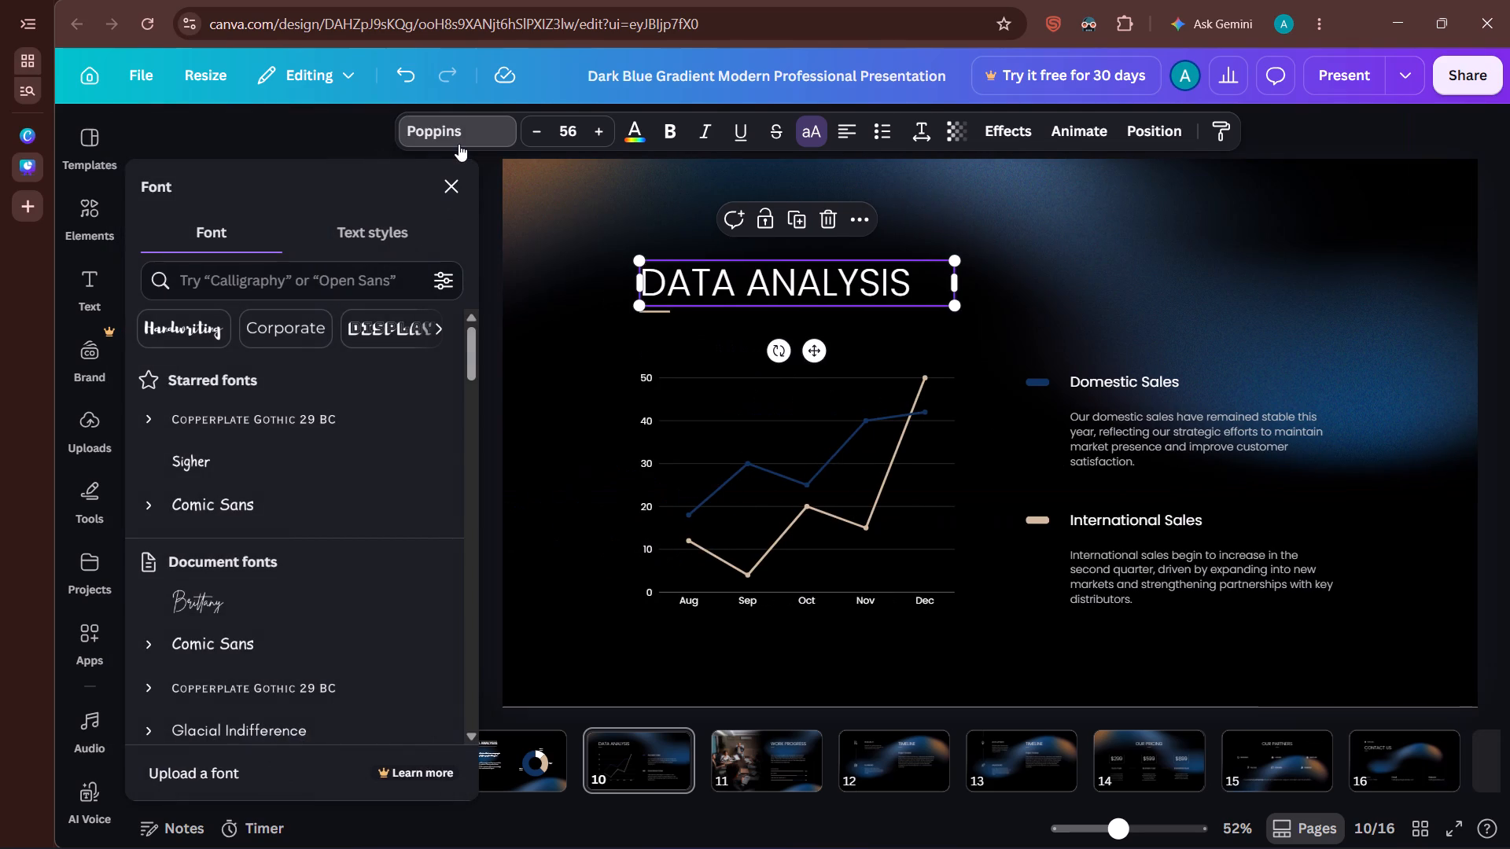
{"action": "left_click", "coordinate": [271, 408]}
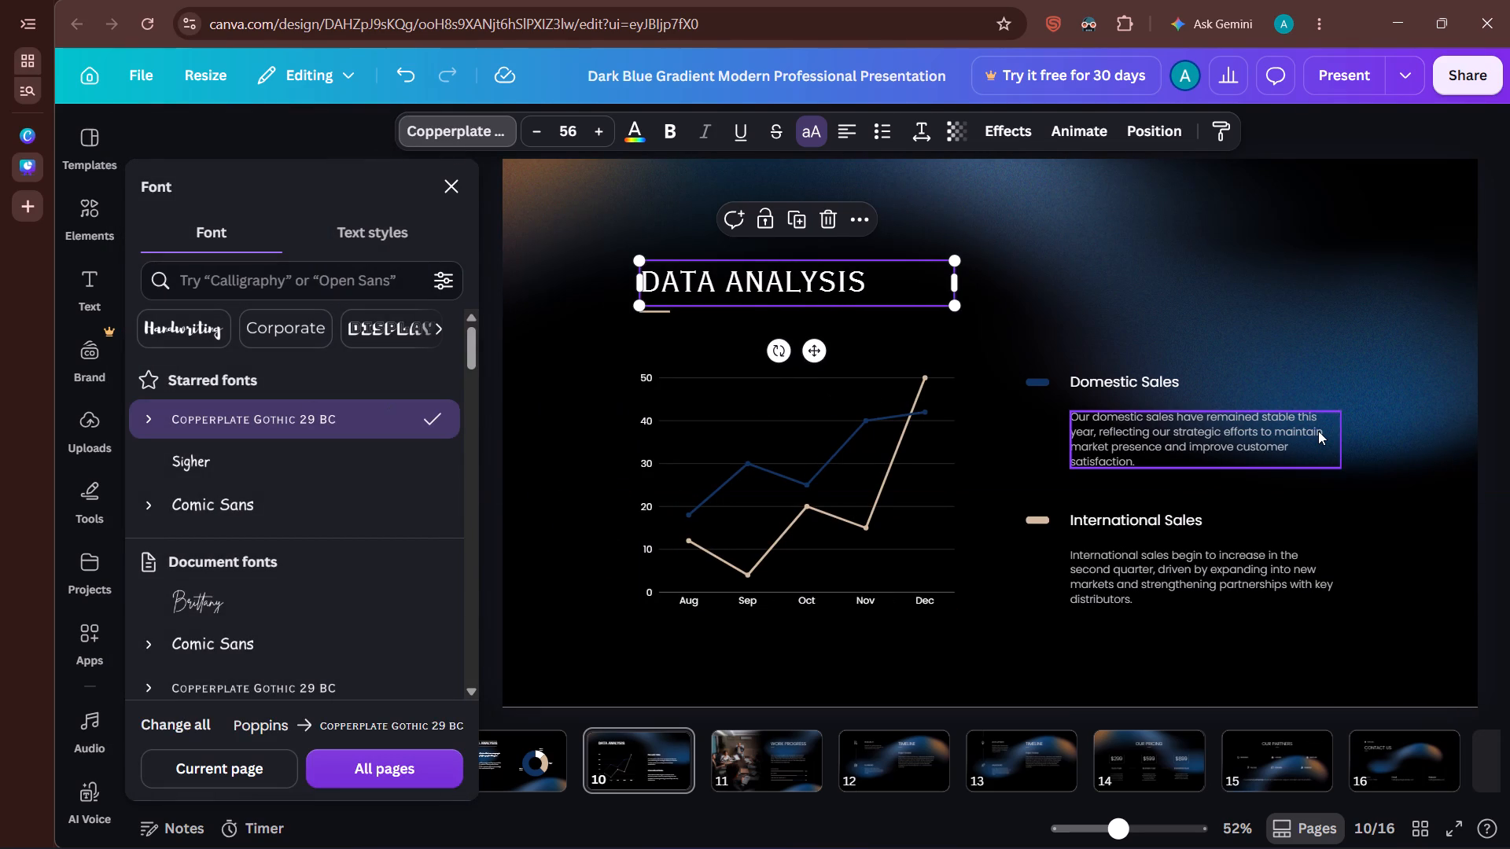
{"action": "left_click", "coordinate": [1490, 485]}
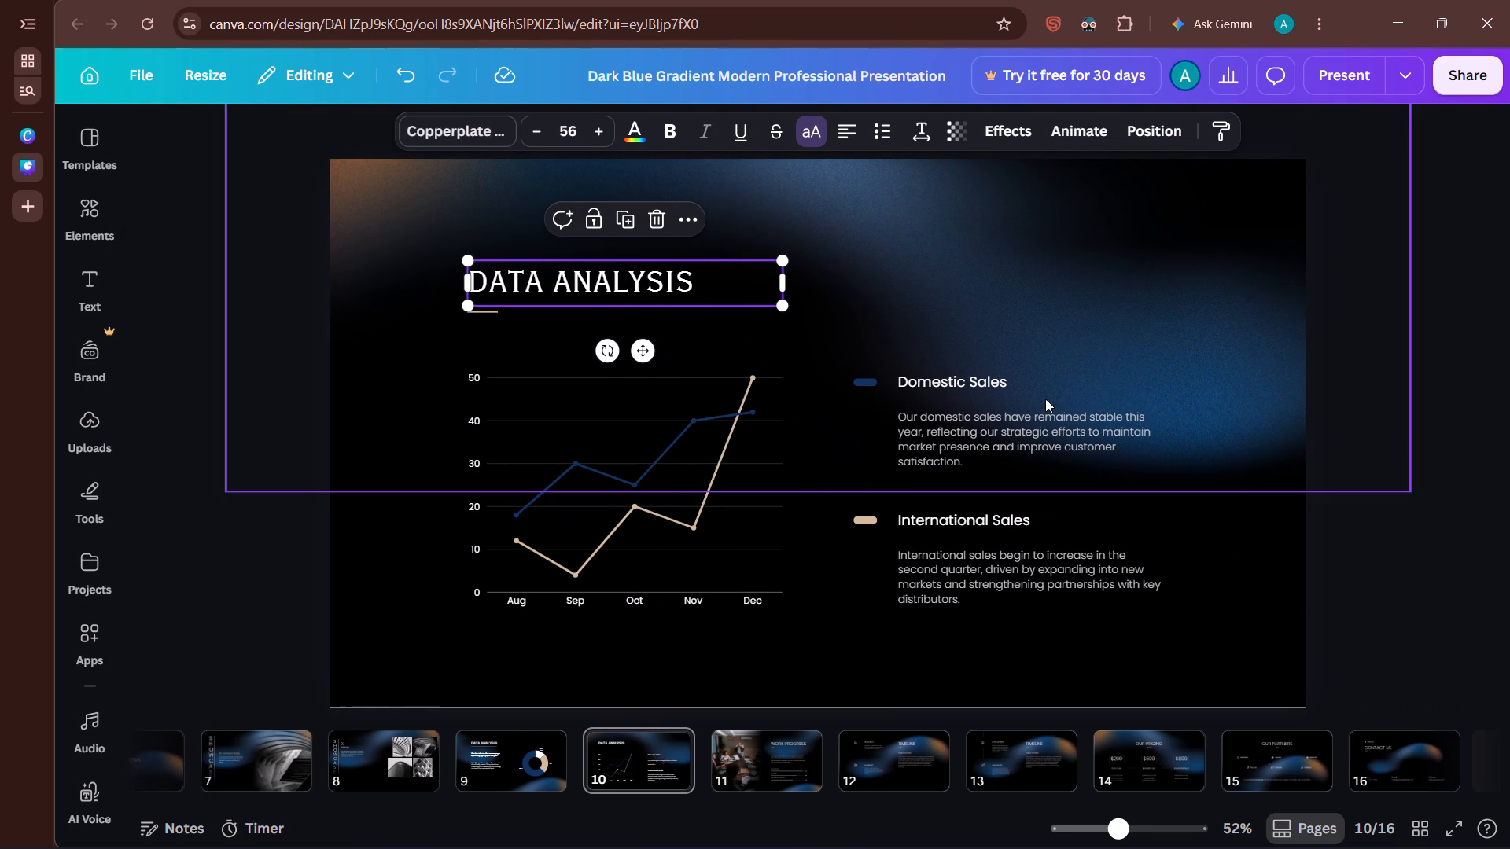
Extend the short line under the DATA ANALYSIS heading to slightly beyond both ends of the heading text and level it horizontally.
{"action": "left_click", "coordinate": [448, 229]}
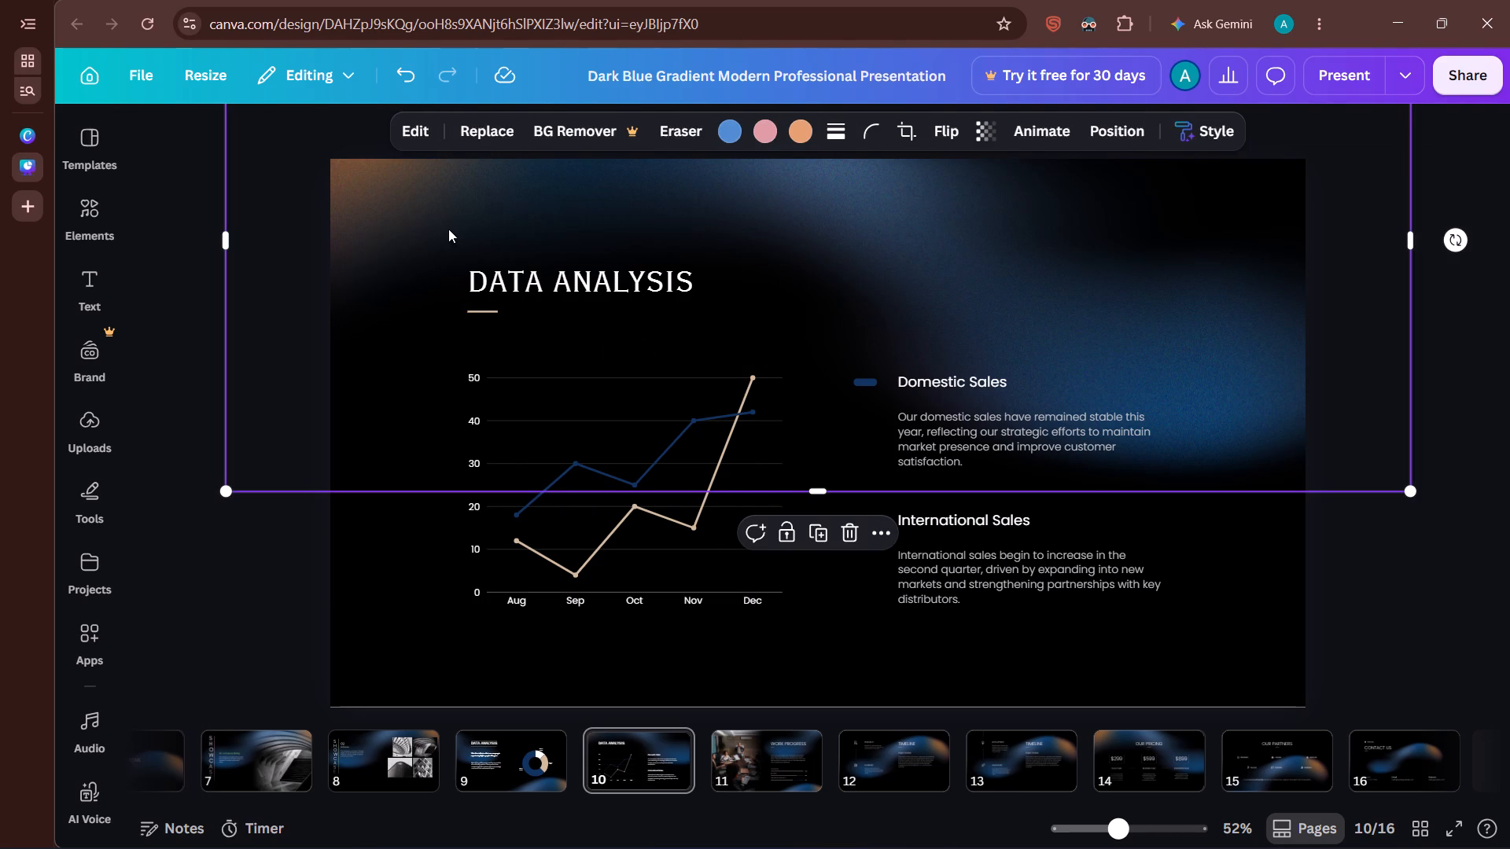
{"action": "left_click", "coordinate": [515, 296]}
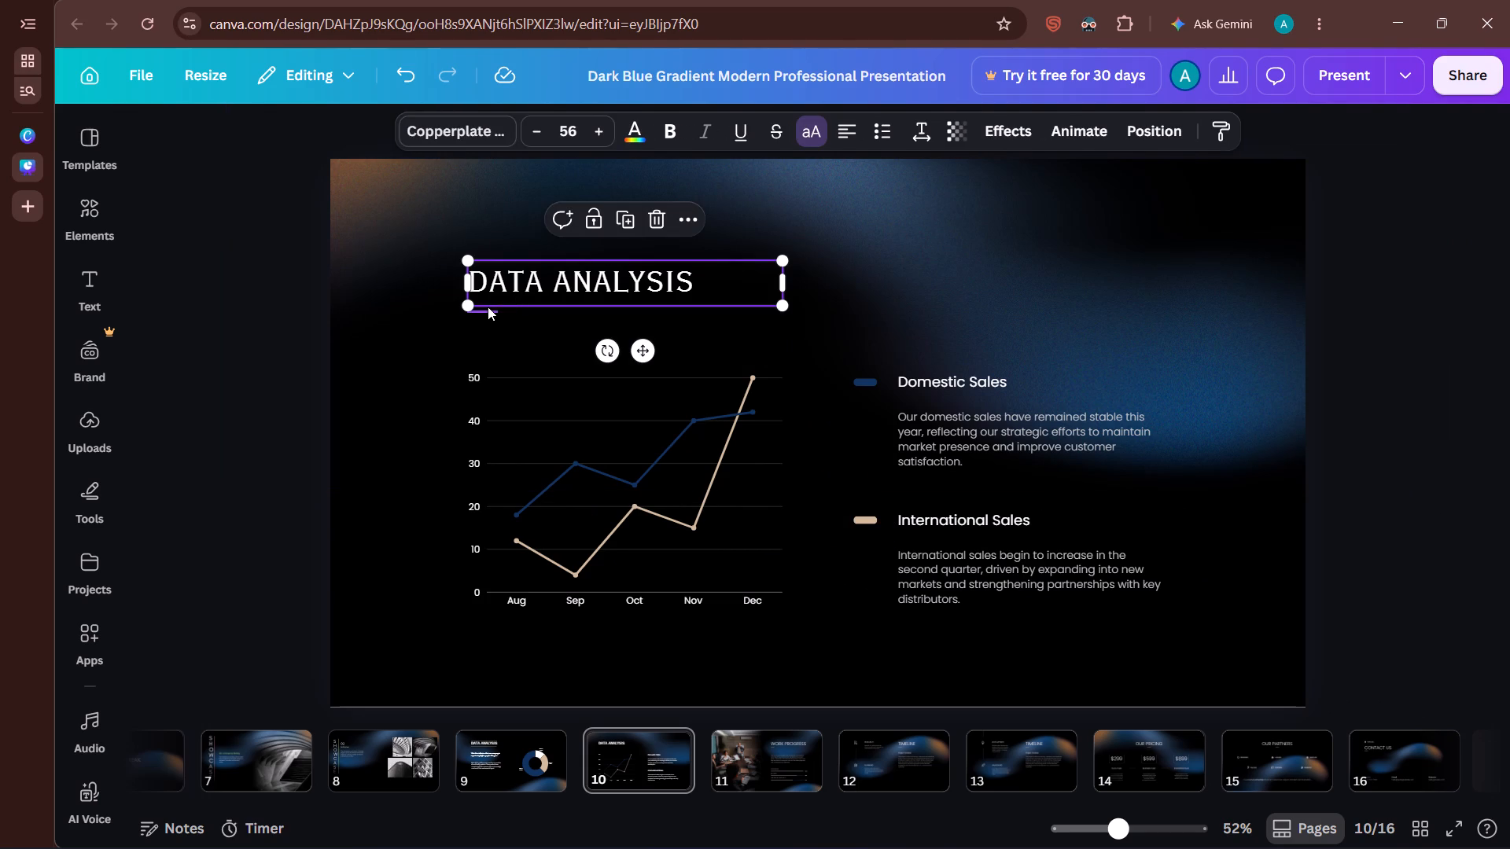
{"action": "left_click", "coordinate": [488, 307]}
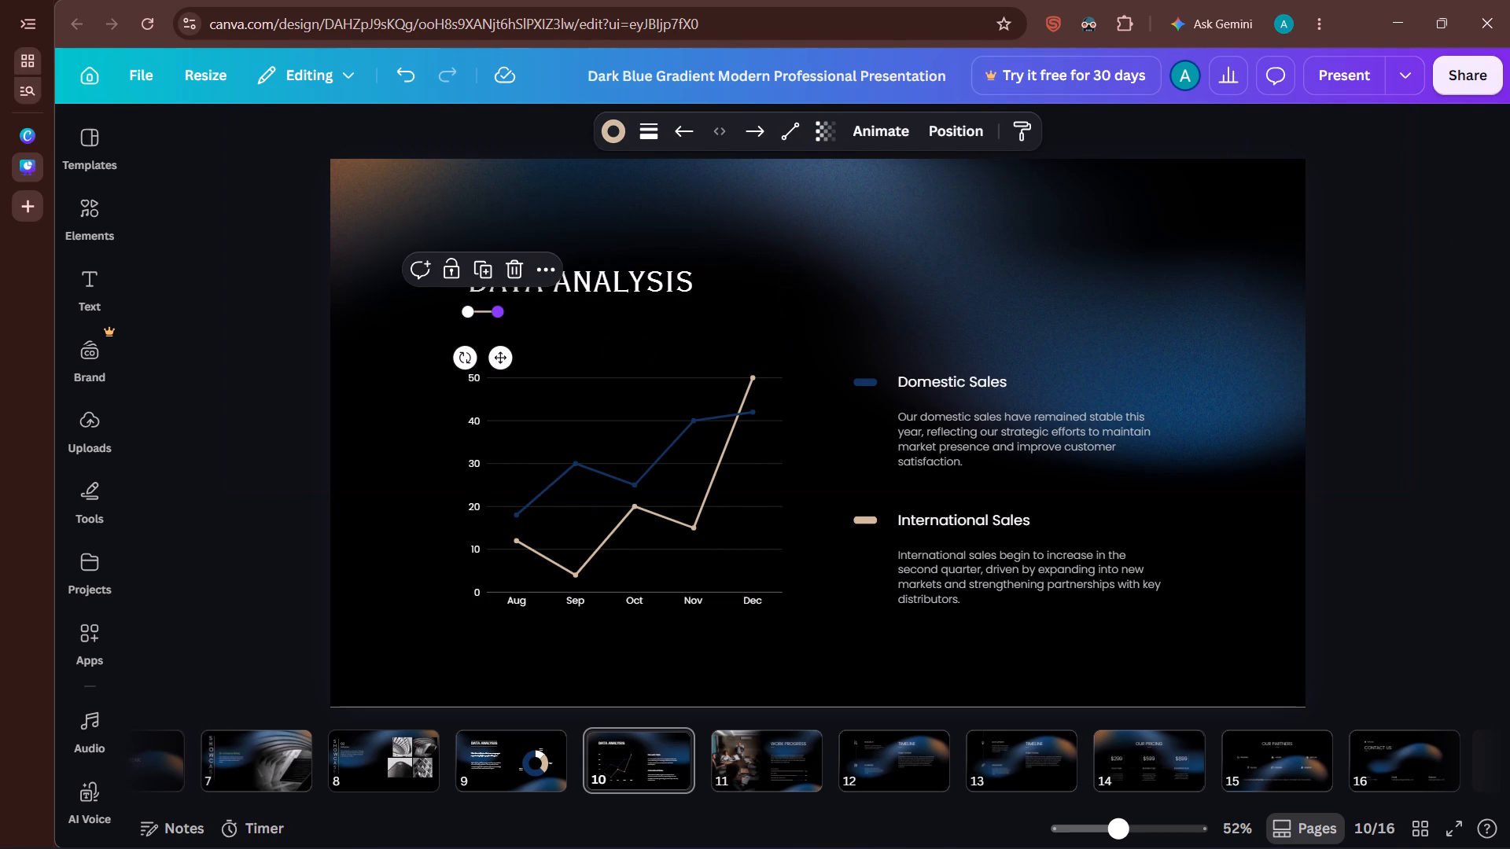
{"action": "left_click_drag", "start_coordinate": [497, 313], "coordinate": [524, 308]}
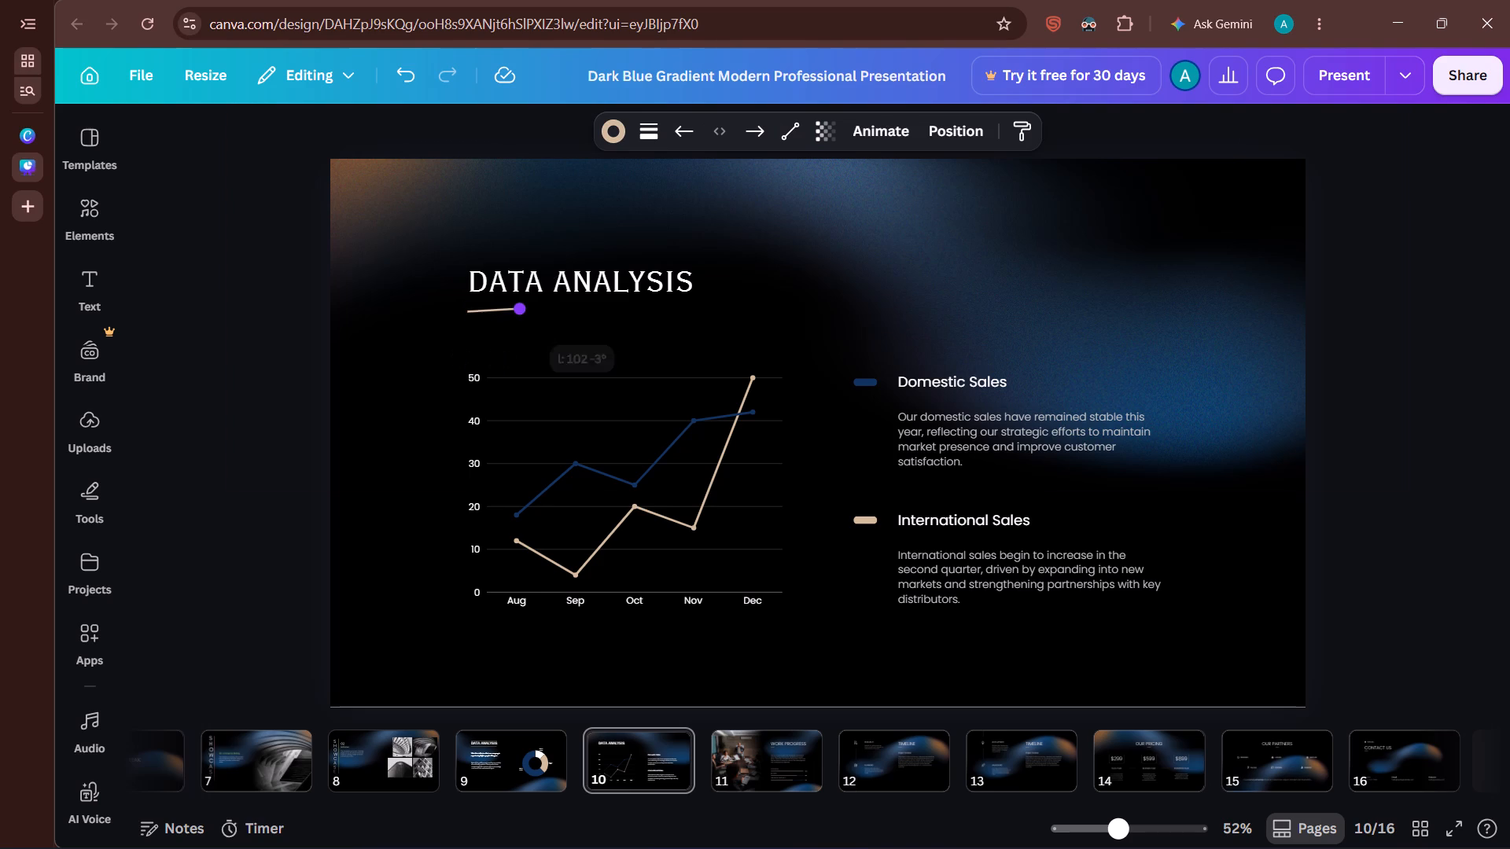
{"action": "left_click_drag", "start_coordinate": [524, 308], "coordinate": [683, 301]}
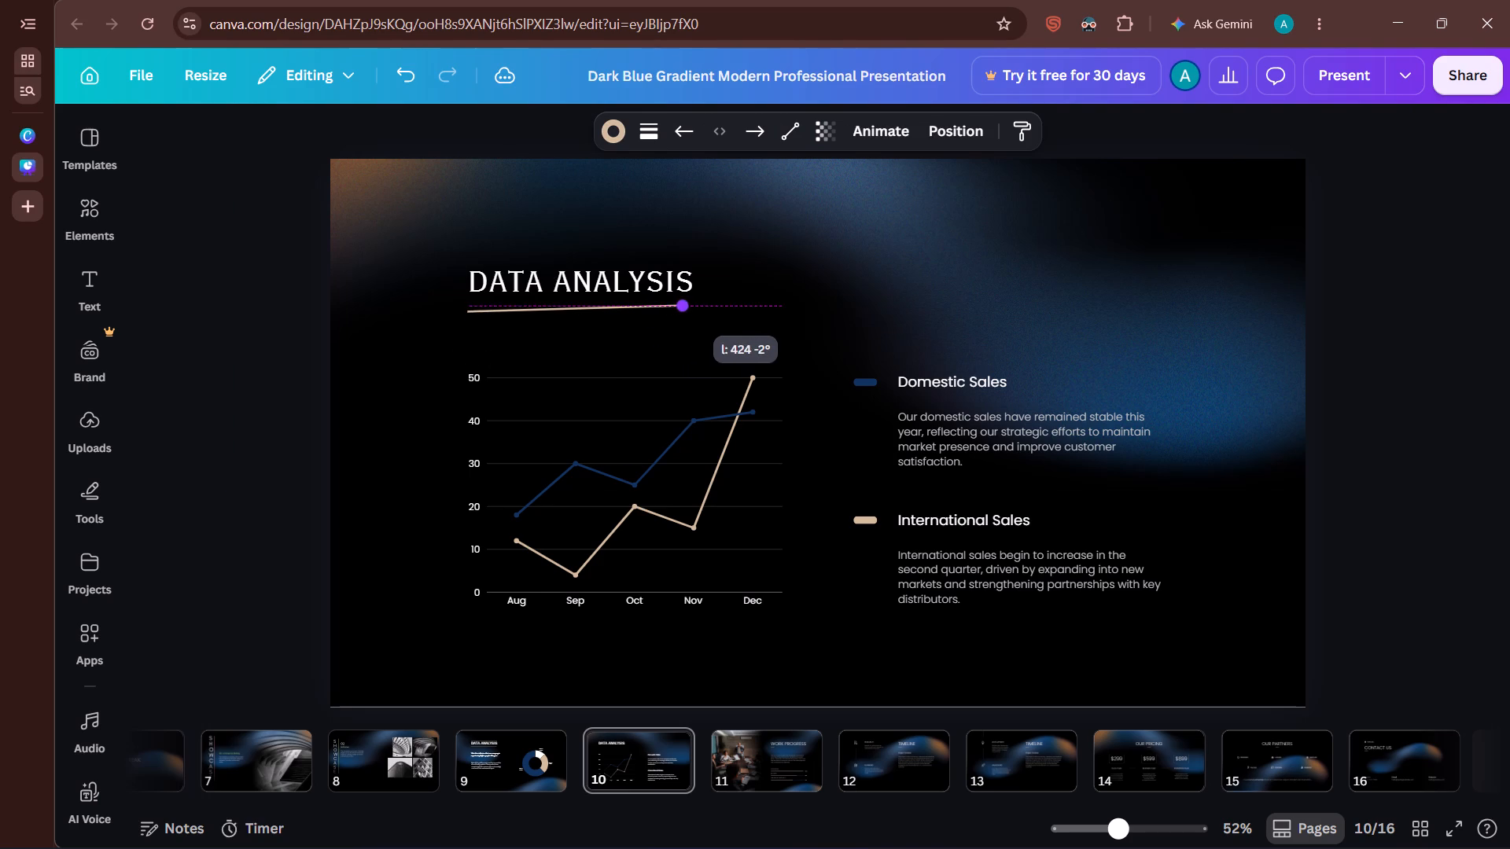
{"action": "left_click_drag", "start_coordinate": [683, 301], "coordinate": [698, 299]}
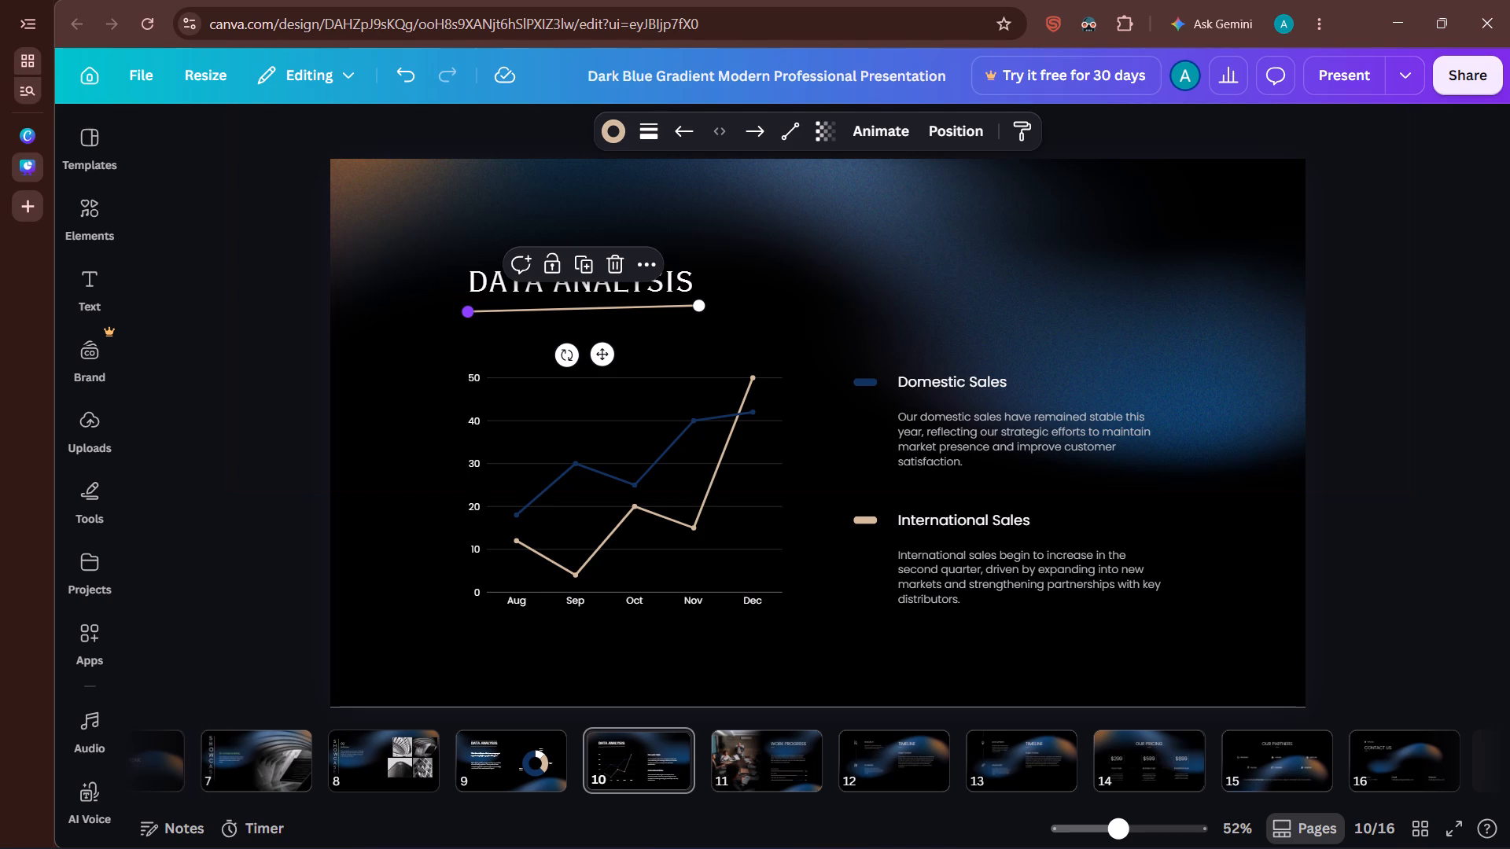
{"action": "left_click_drag", "start_coordinate": [469, 313], "coordinate": [462, 299]}
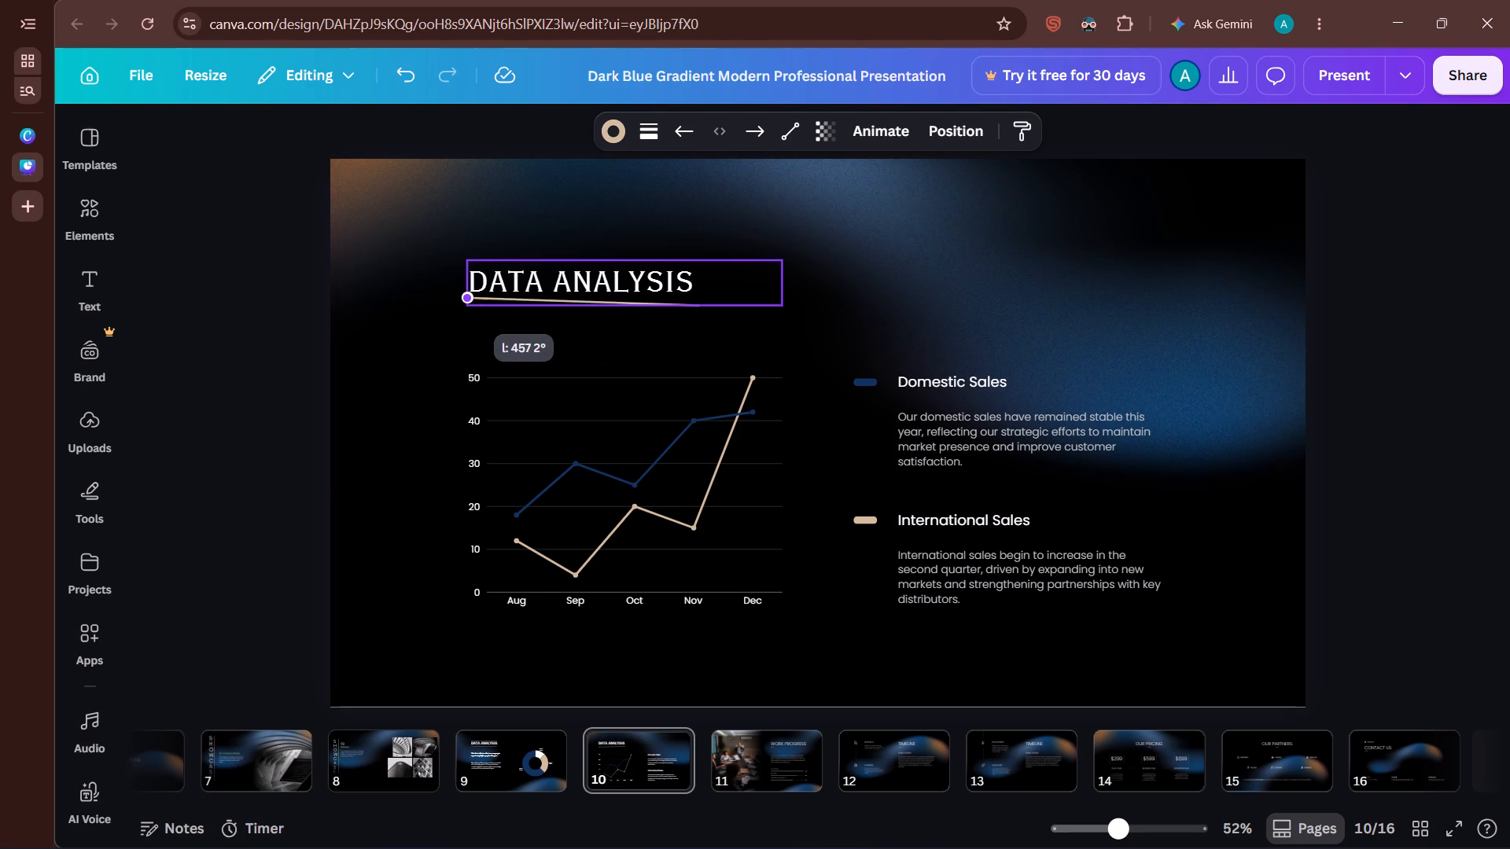
{"action": "left_click_drag", "start_coordinate": [462, 299], "coordinate": [461, 304]}
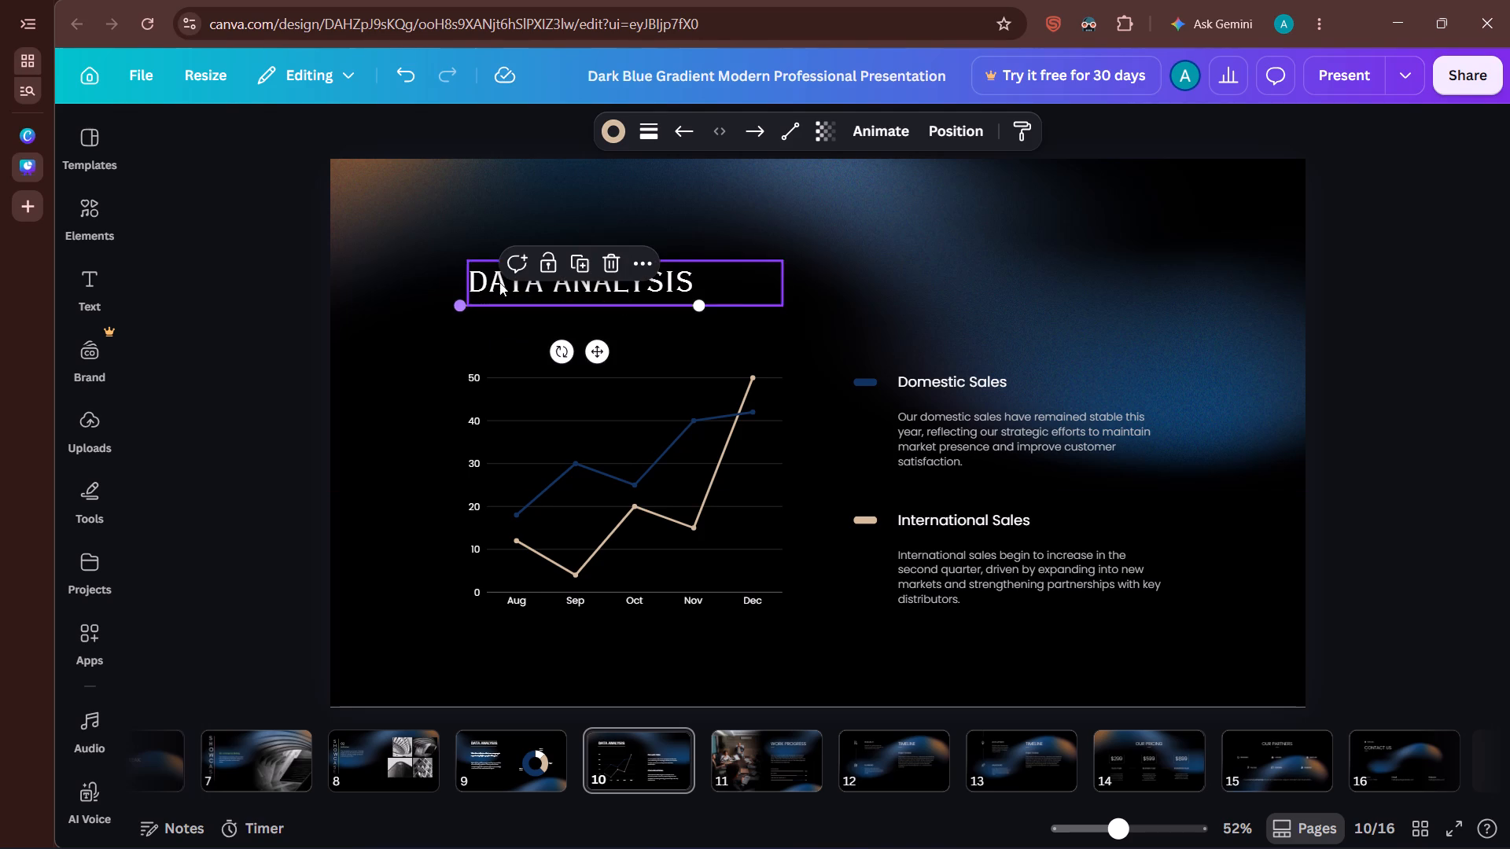
Duplicate the line under the DATA ANALYSIS heading and place the copy just above the heading, aligned with the original line.
{"action": "left_click", "coordinate": [579, 268]}
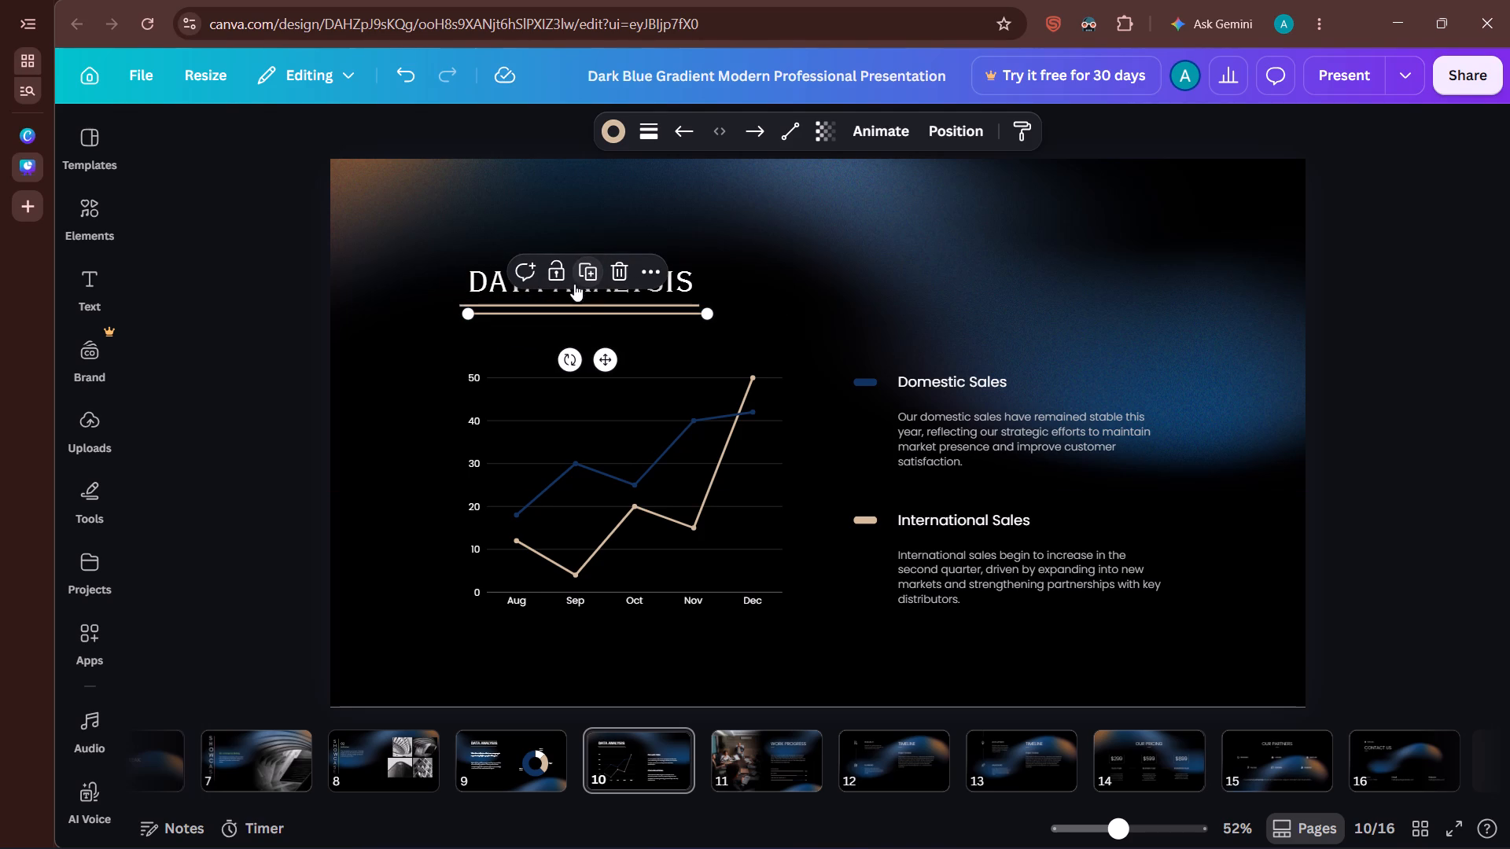
{"action": "left_click_drag", "start_coordinate": [573, 312], "coordinate": [564, 270]}
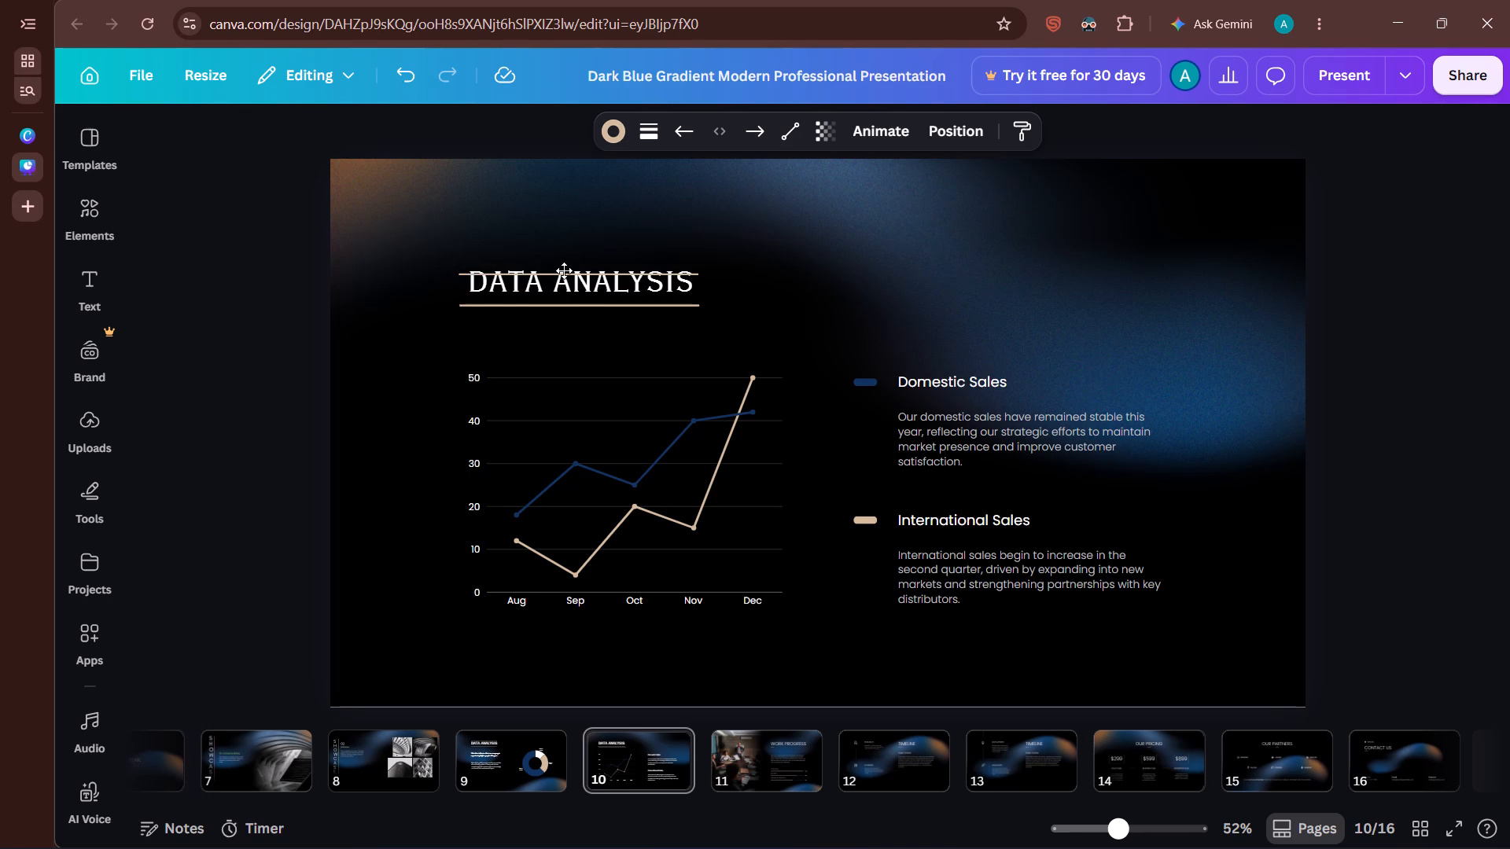
{"action": "left_click_drag", "start_coordinate": [564, 270], "coordinate": [565, 263]}
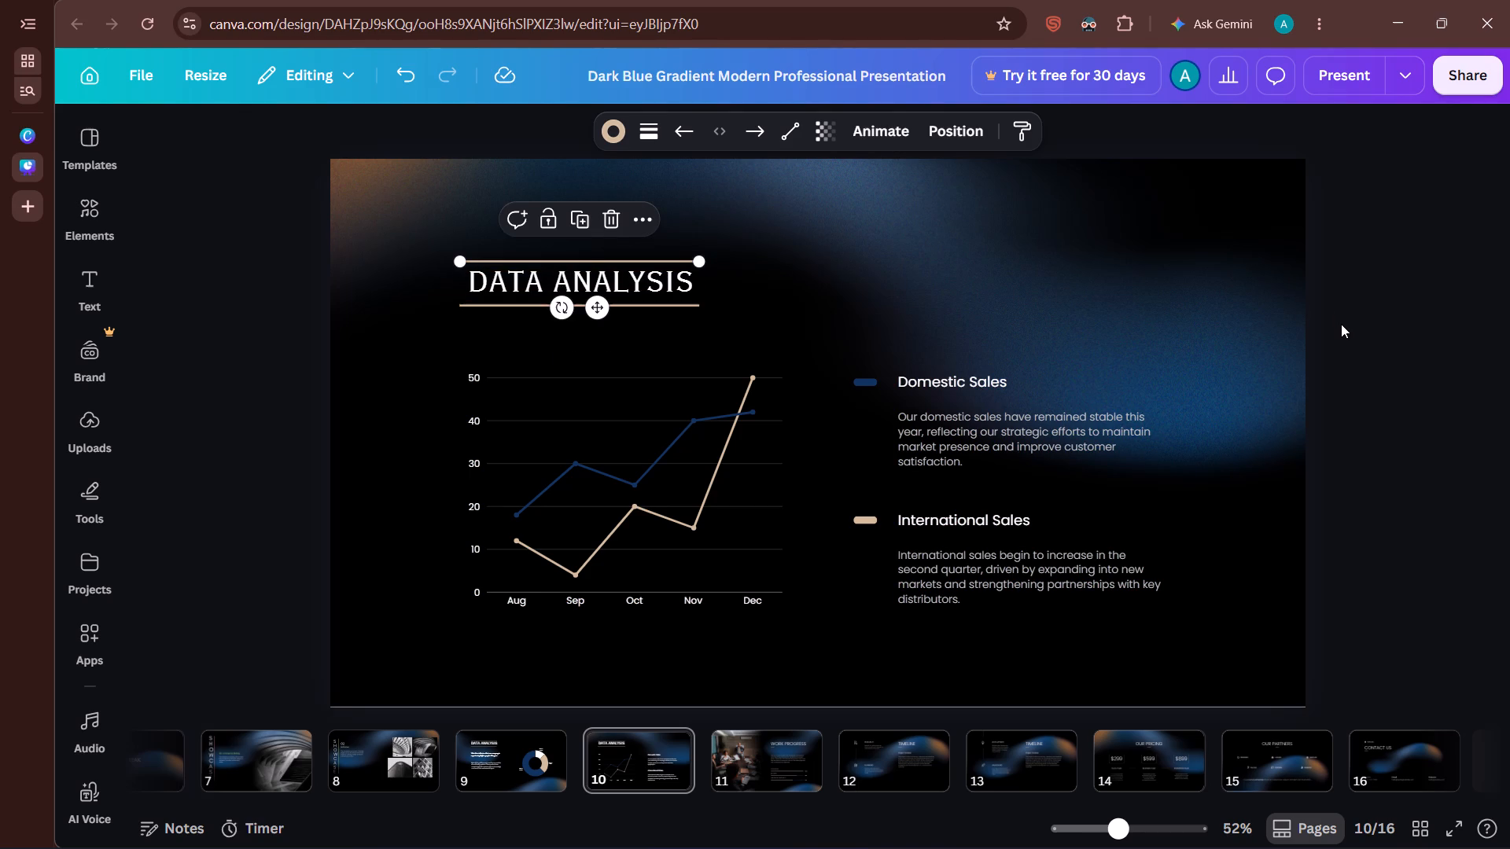
{"action": "left_click", "coordinate": [1341, 324]}
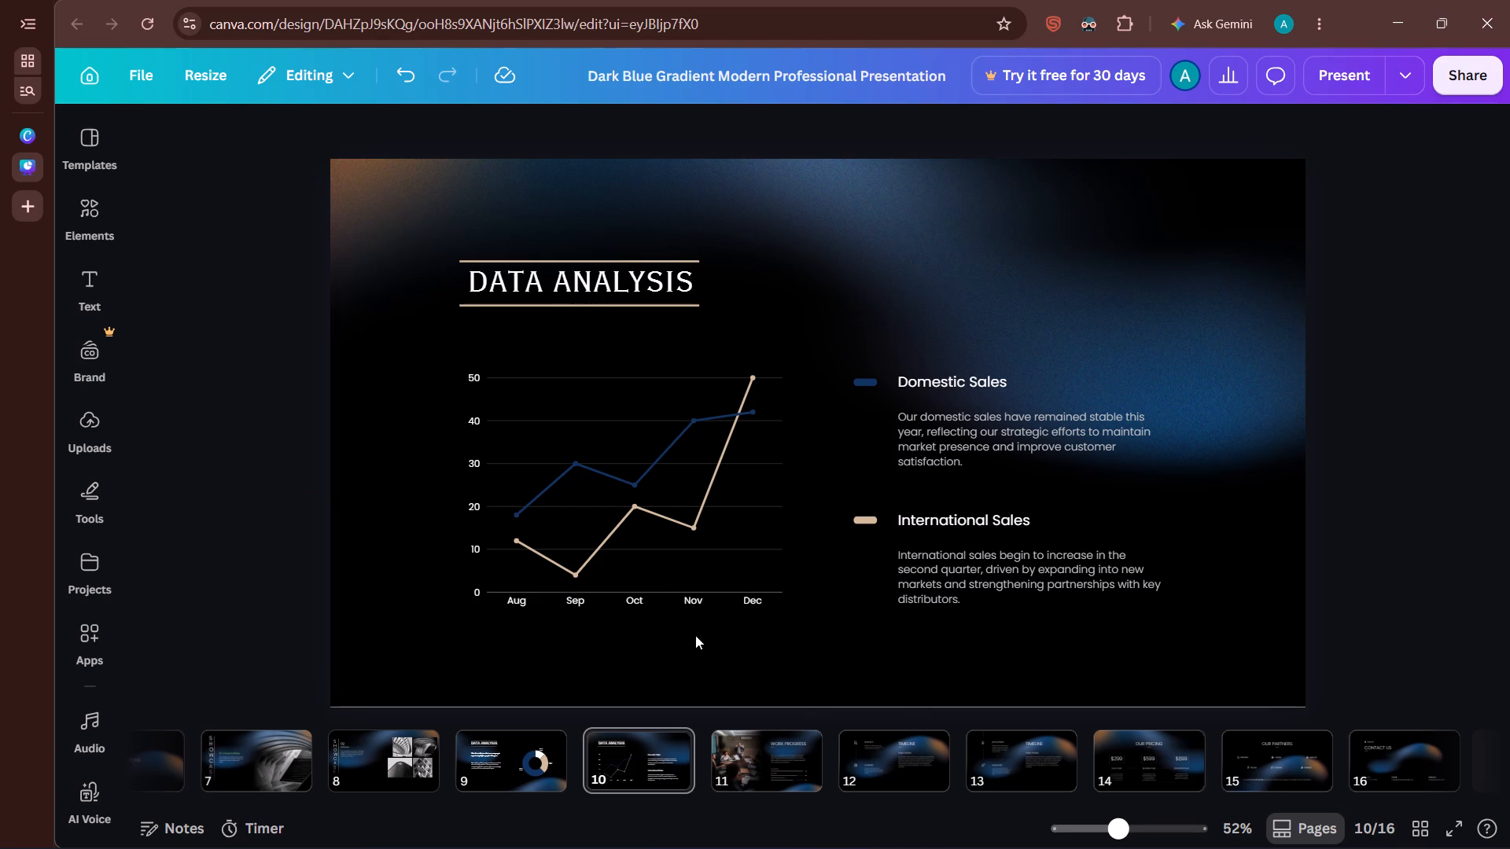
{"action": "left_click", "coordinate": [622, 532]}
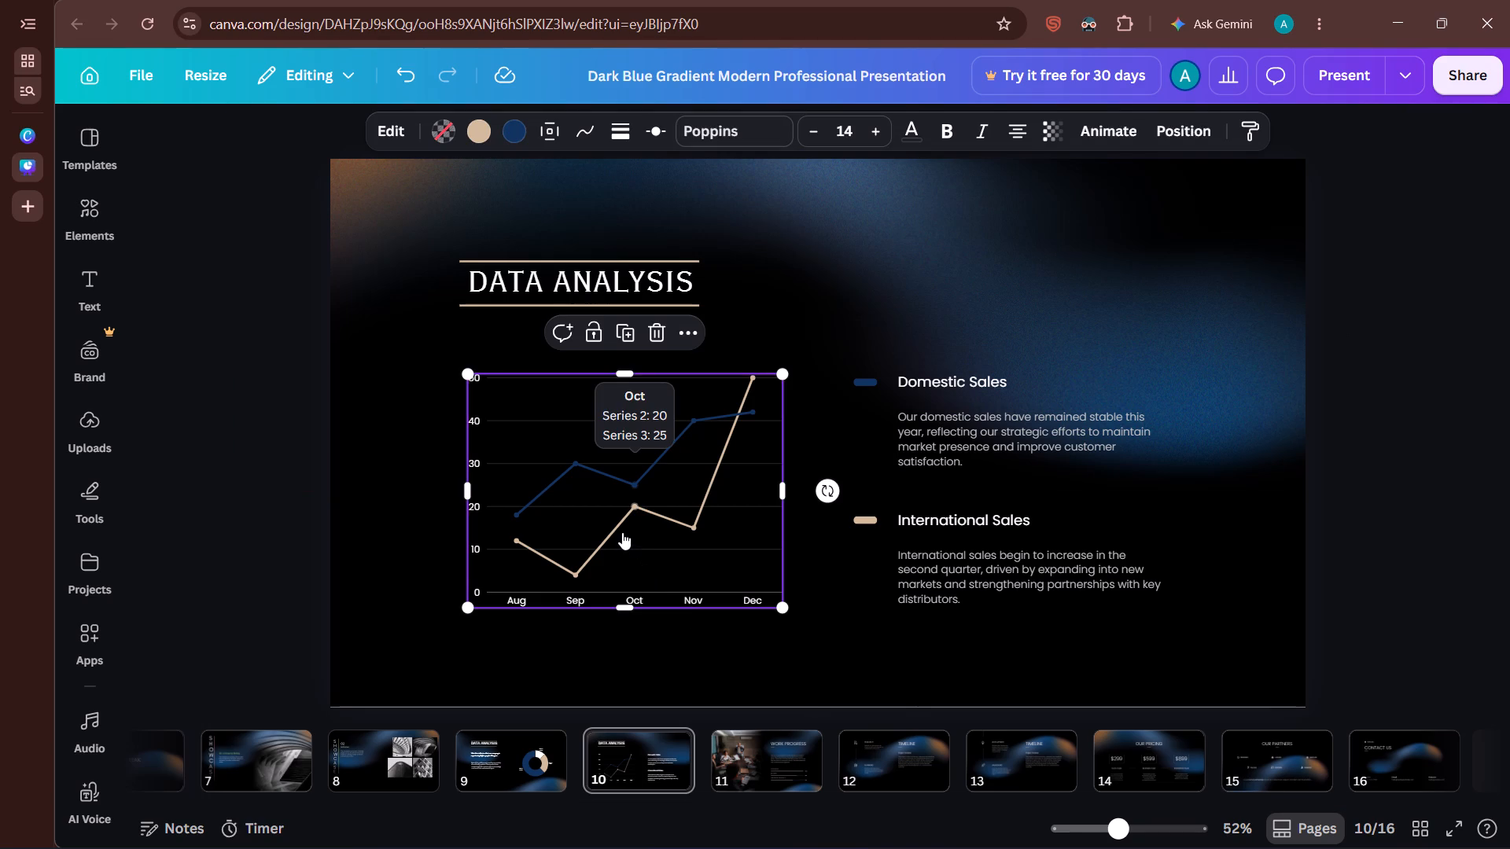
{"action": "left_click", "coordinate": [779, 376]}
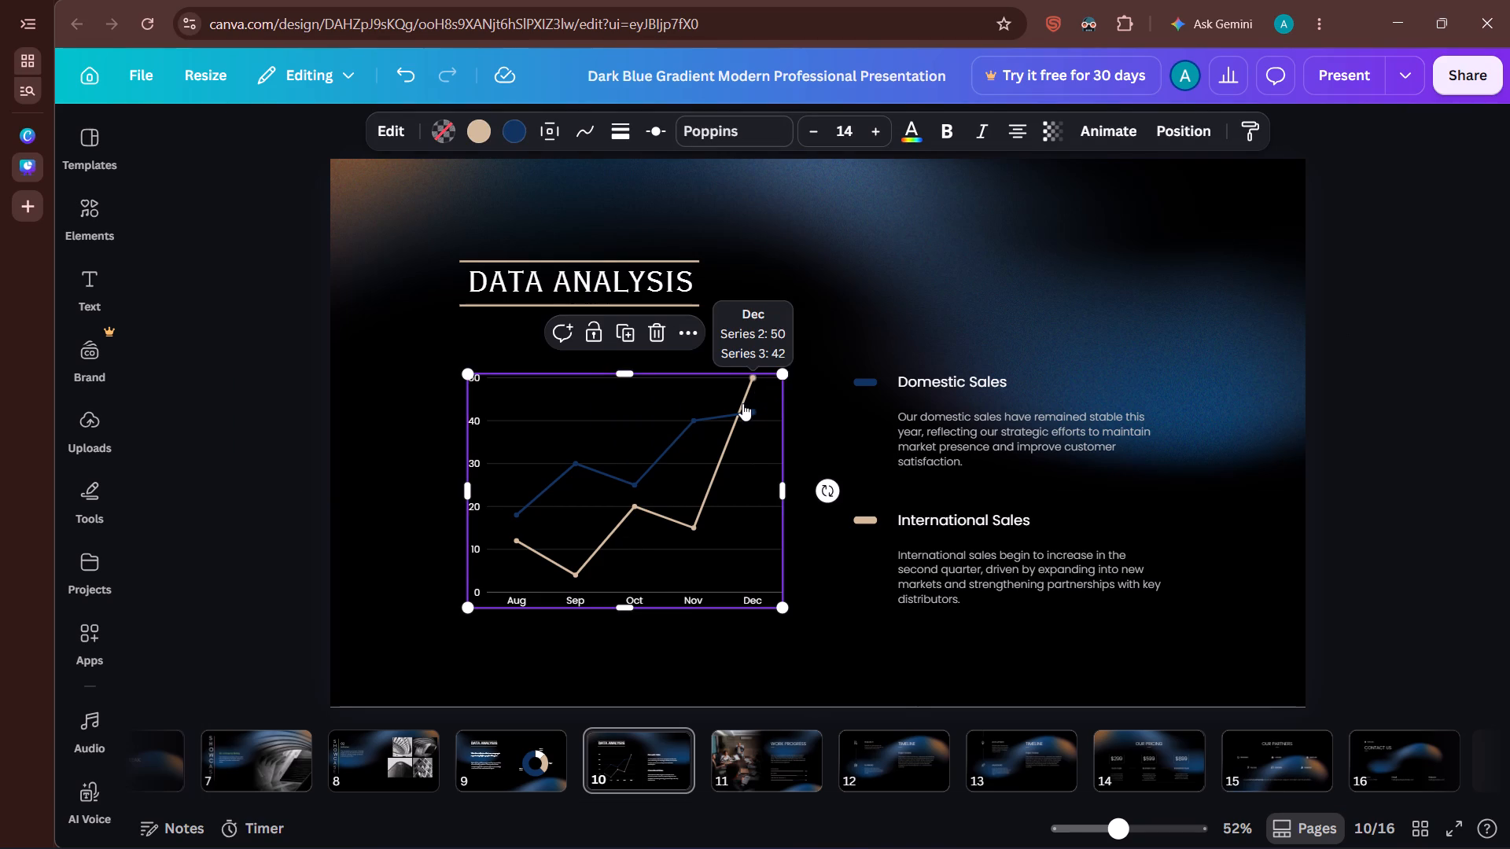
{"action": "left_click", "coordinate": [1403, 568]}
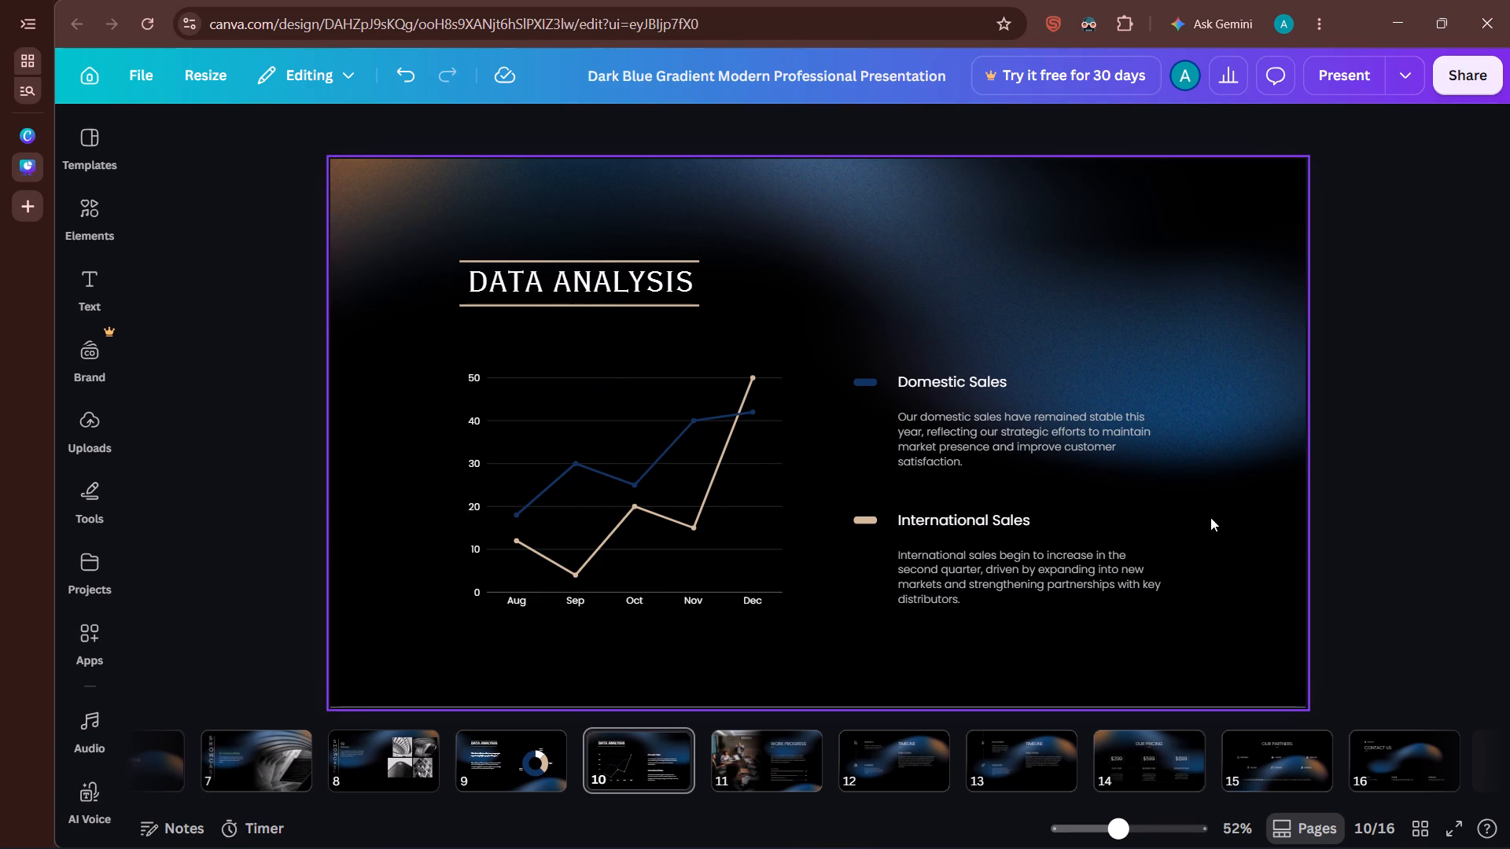
Change the font of the Domestic Sales subheading to Sigher.
{"action": "left_click", "coordinate": [975, 388]}
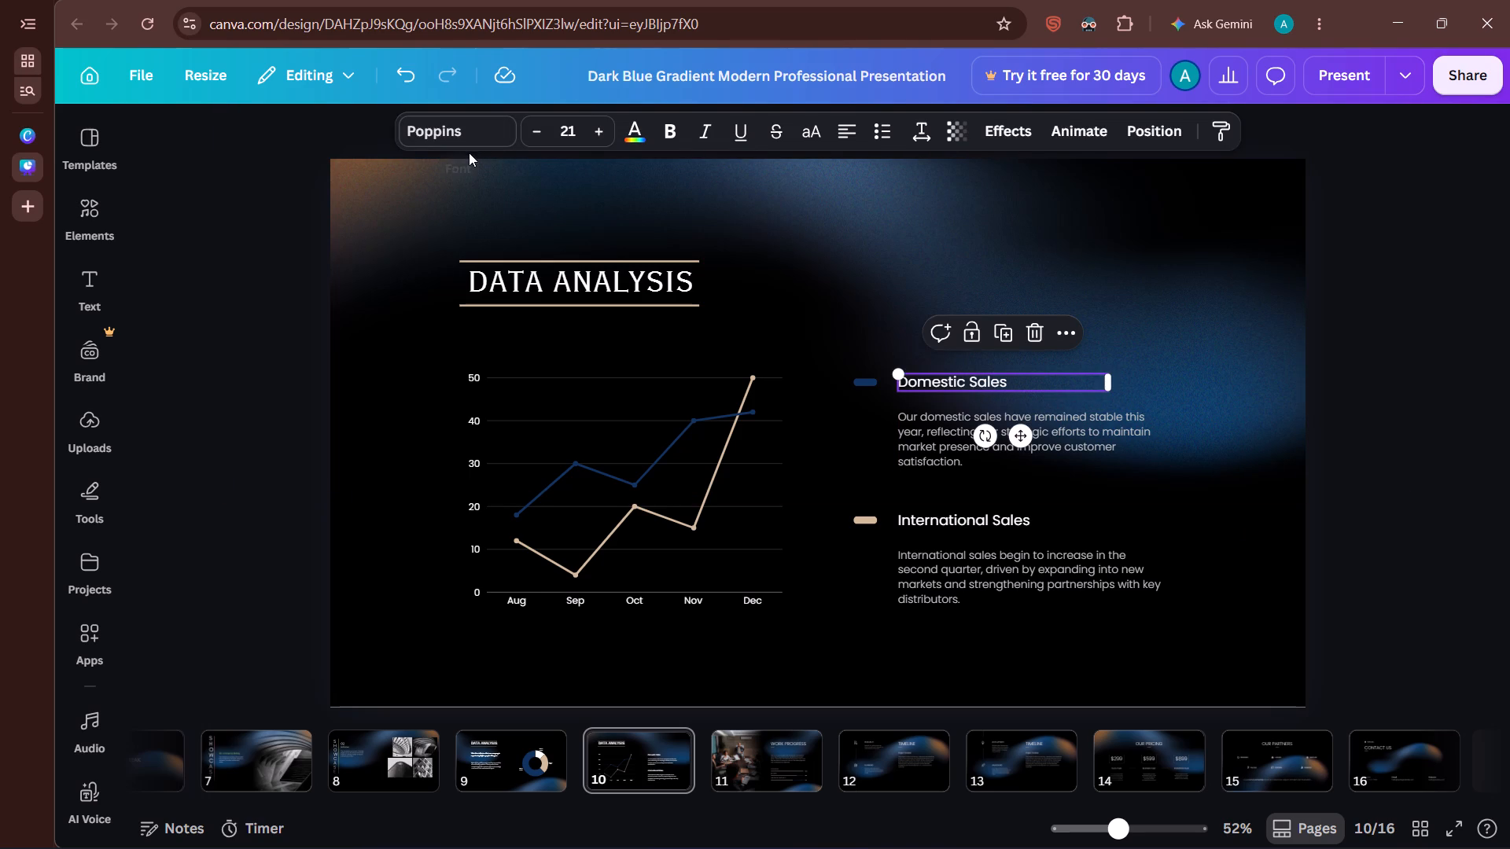
{"action": "left_click", "coordinate": [454, 138]}
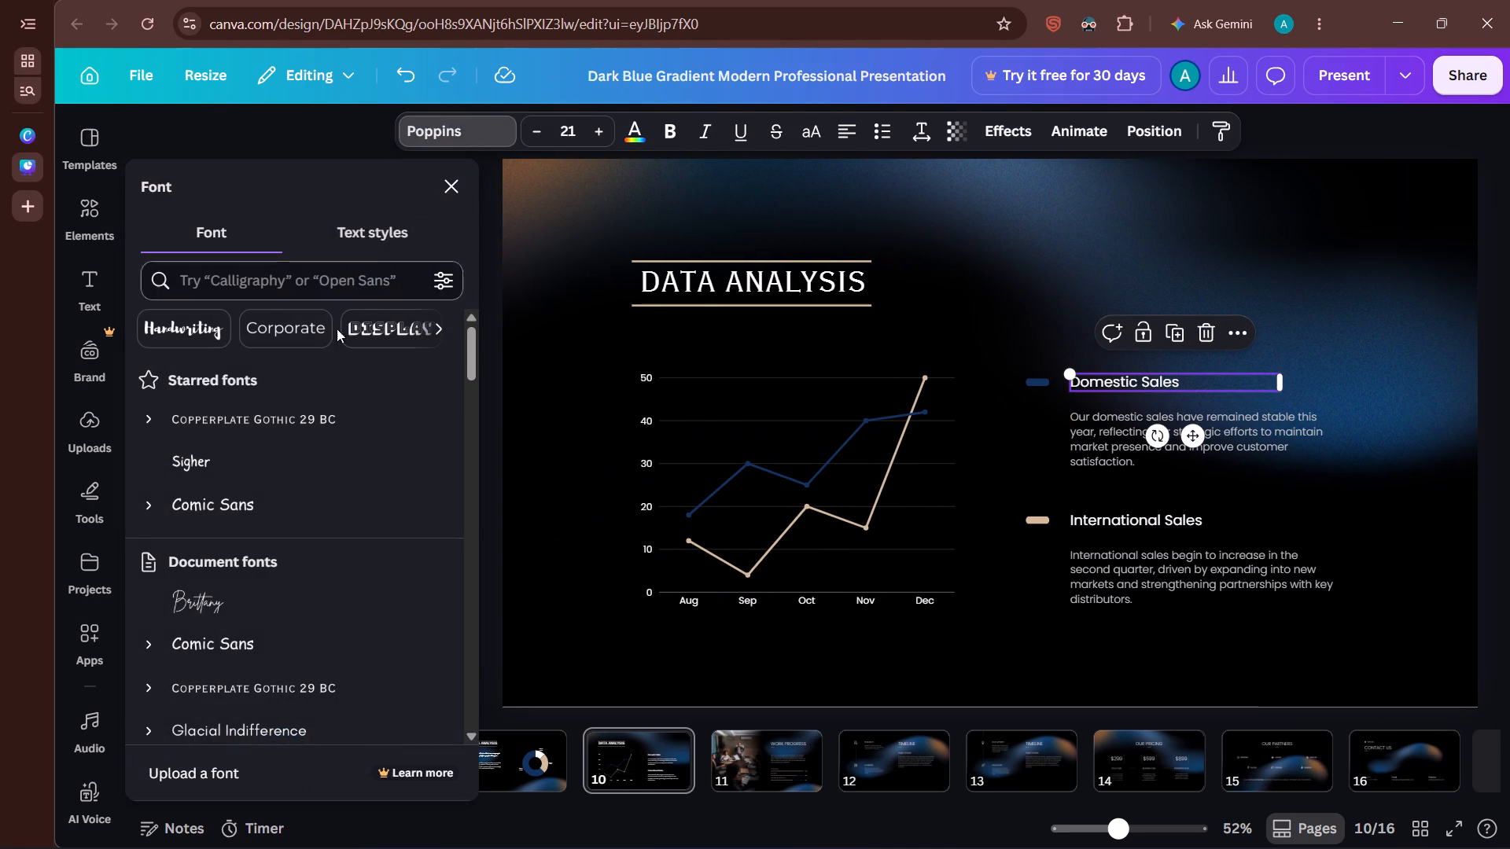
{"action": "left_click", "coordinate": [305, 410]}
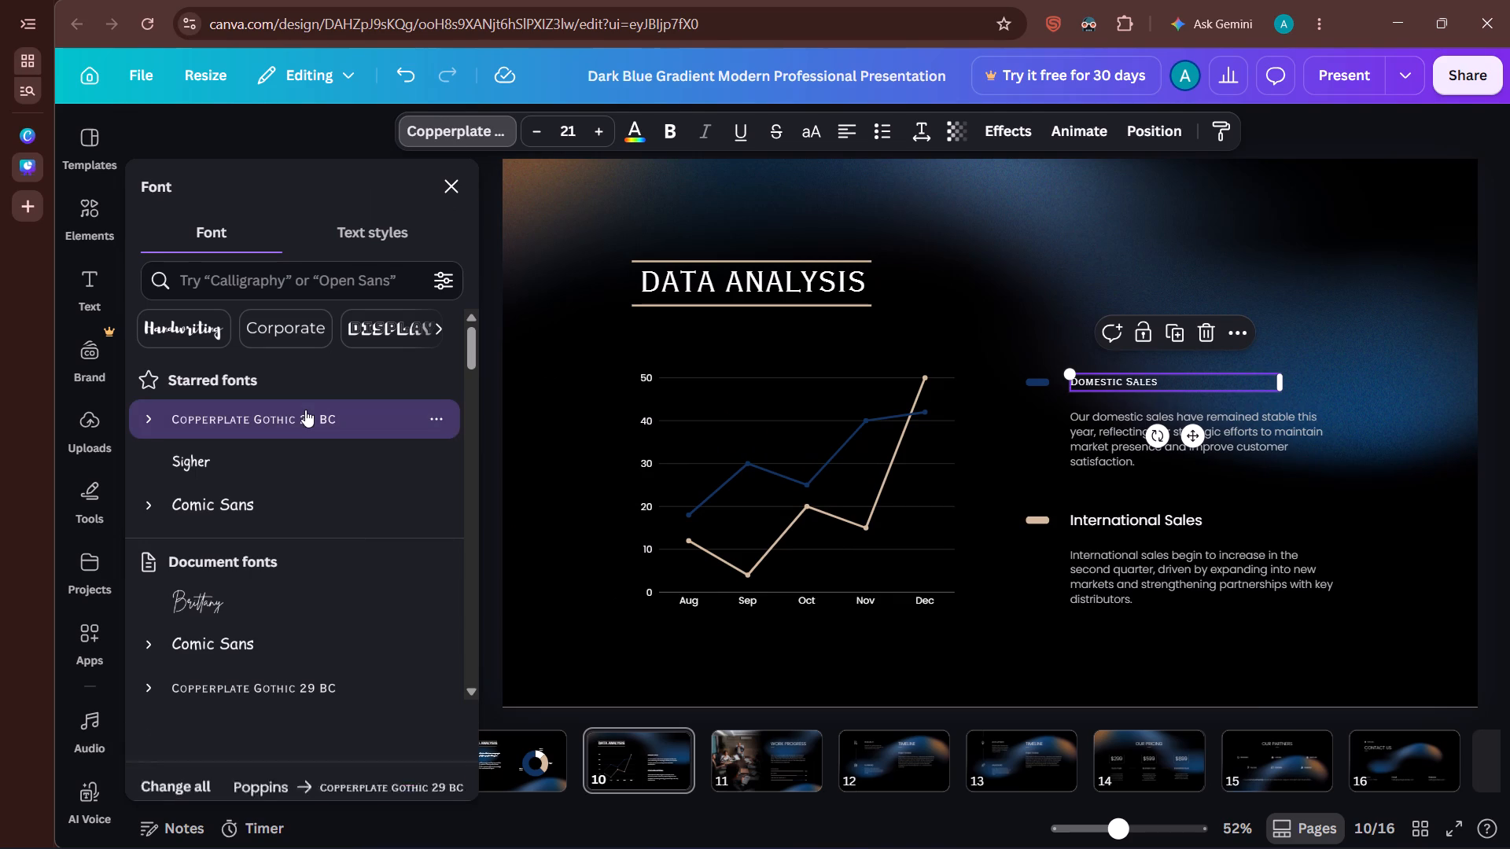
{"action": "left_click", "coordinate": [304, 450]}
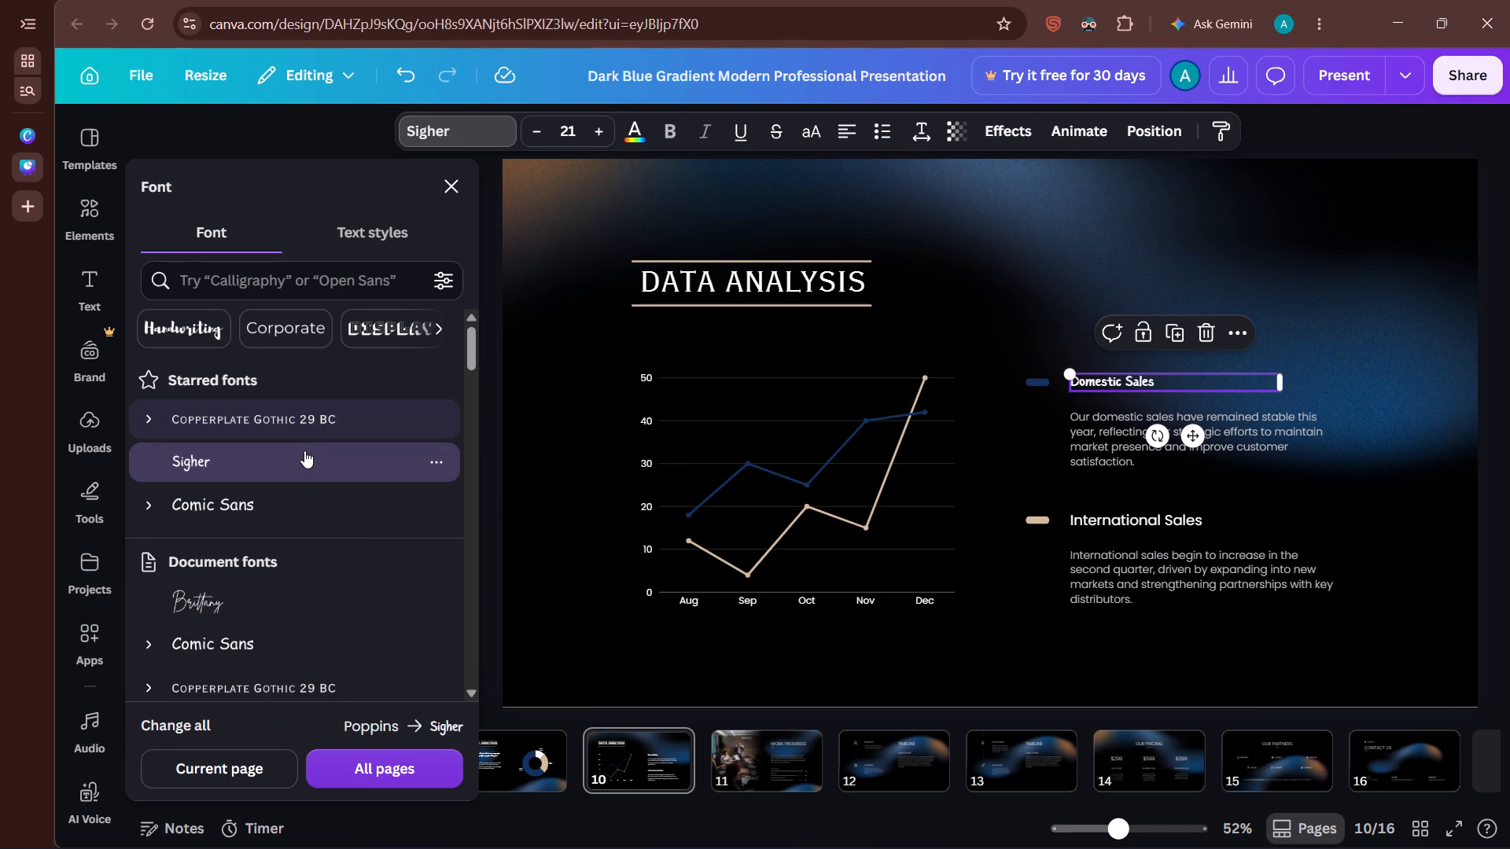
Change the font of the International Sales subheading to Sigher.
{"action": "left_click", "coordinate": [1137, 521]}
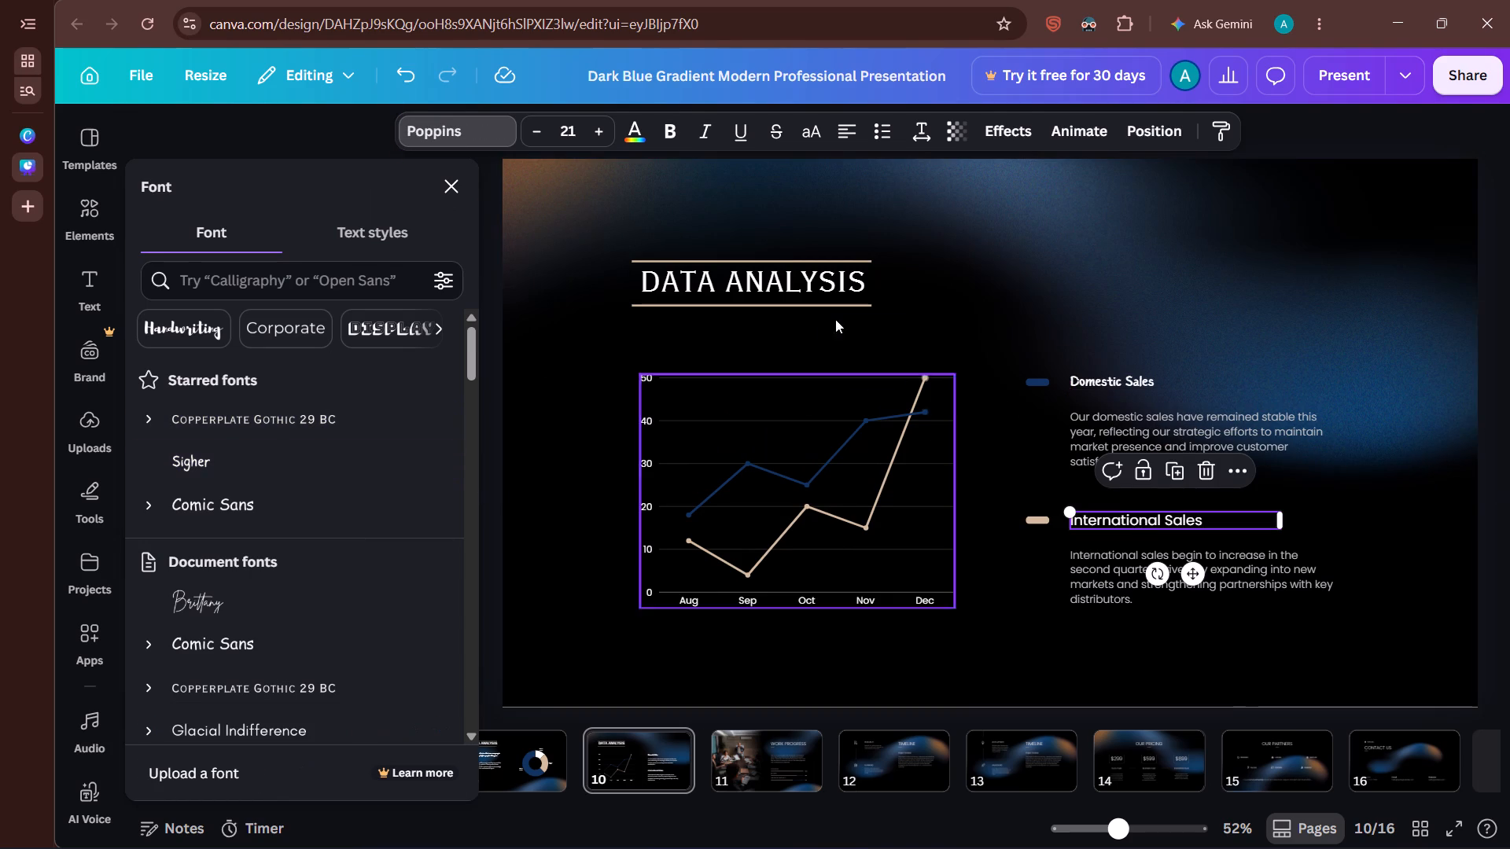
{"action": "left_click", "coordinate": [437, 131]}
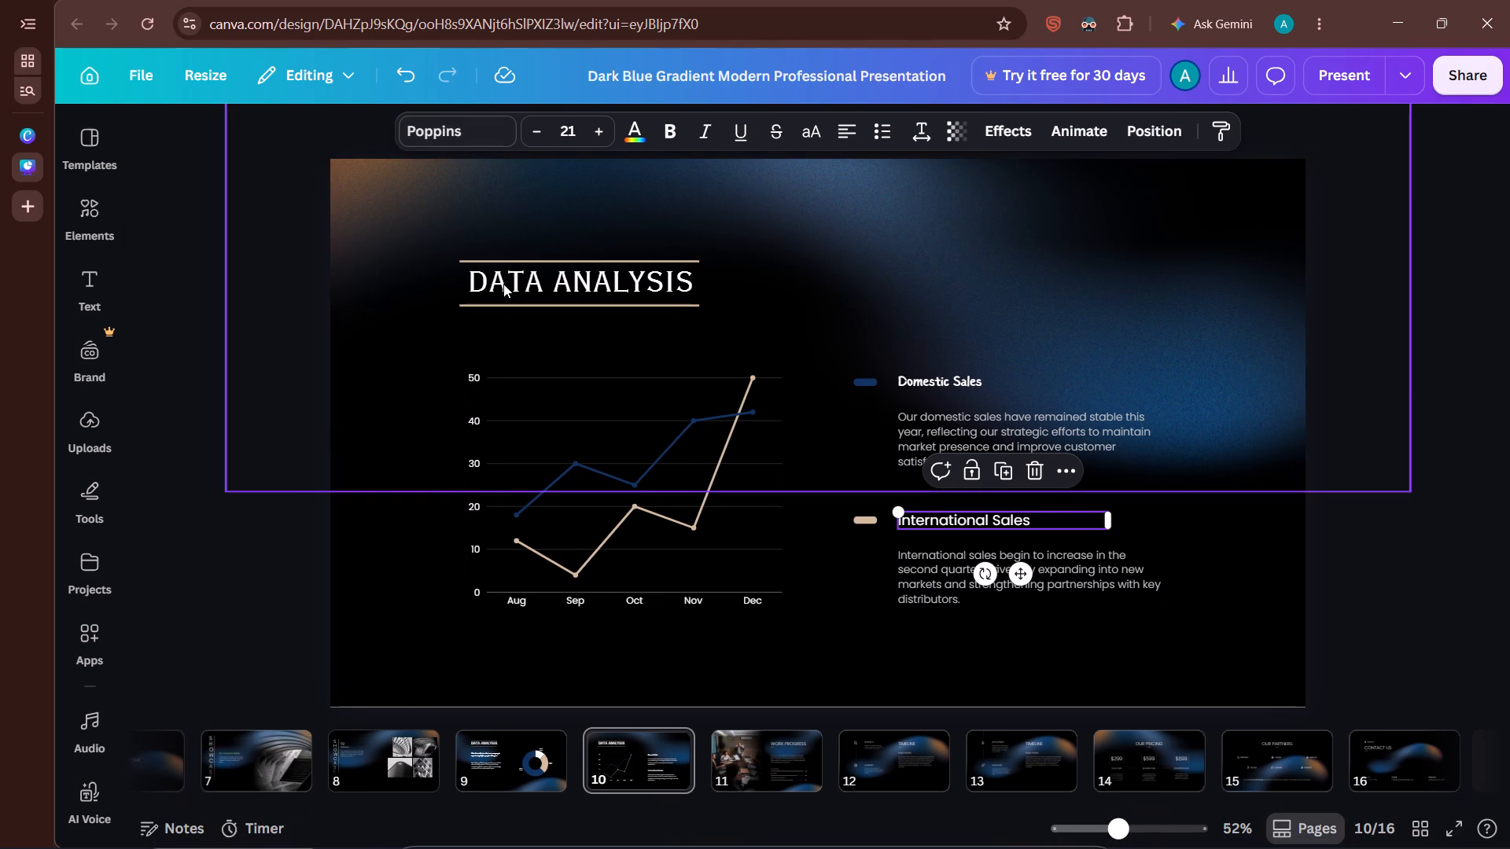
{"action": "left_click", "coordinate": [436, 129]}
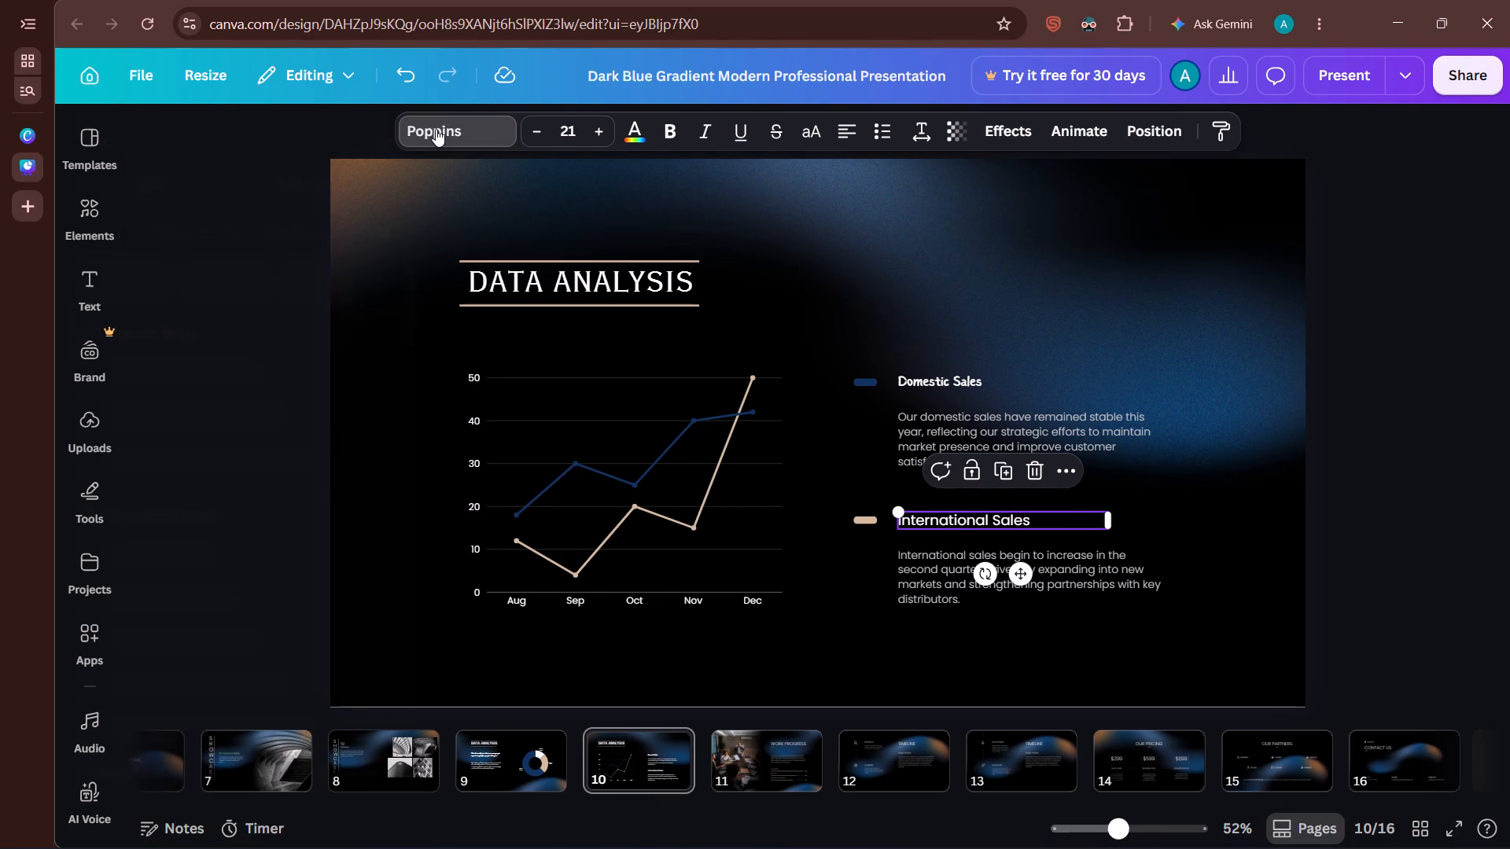
{"action": "left_click", "coordinate": [225, 469]}
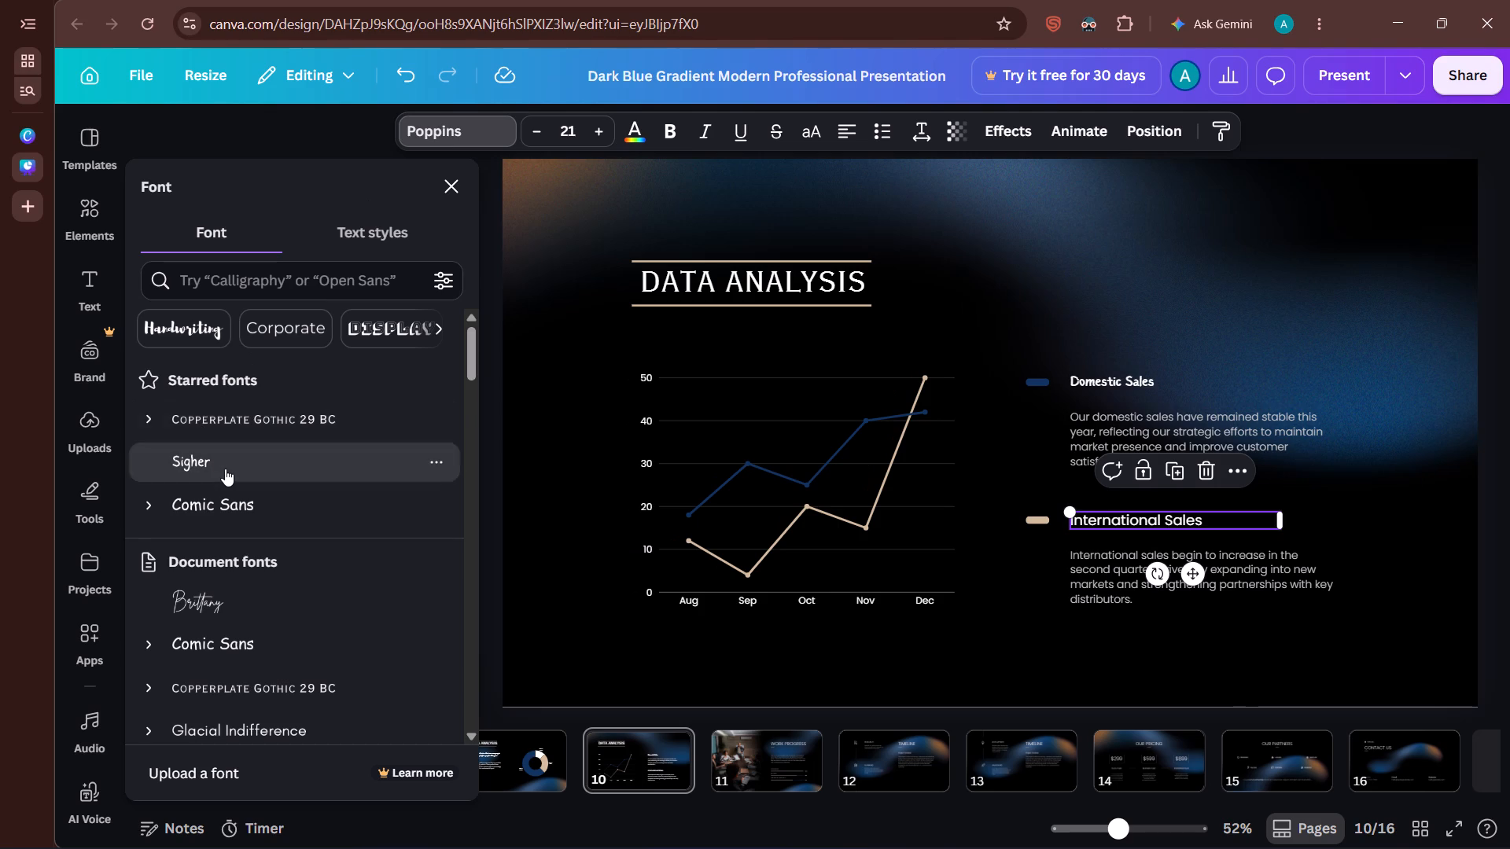
Change the font of the paragraph under Domestic Sales to Comic Sans.
{"action": "left_click", "coordinate": [1225, 424]}
{"action": "left_click", "coordinate": [480, 130]}
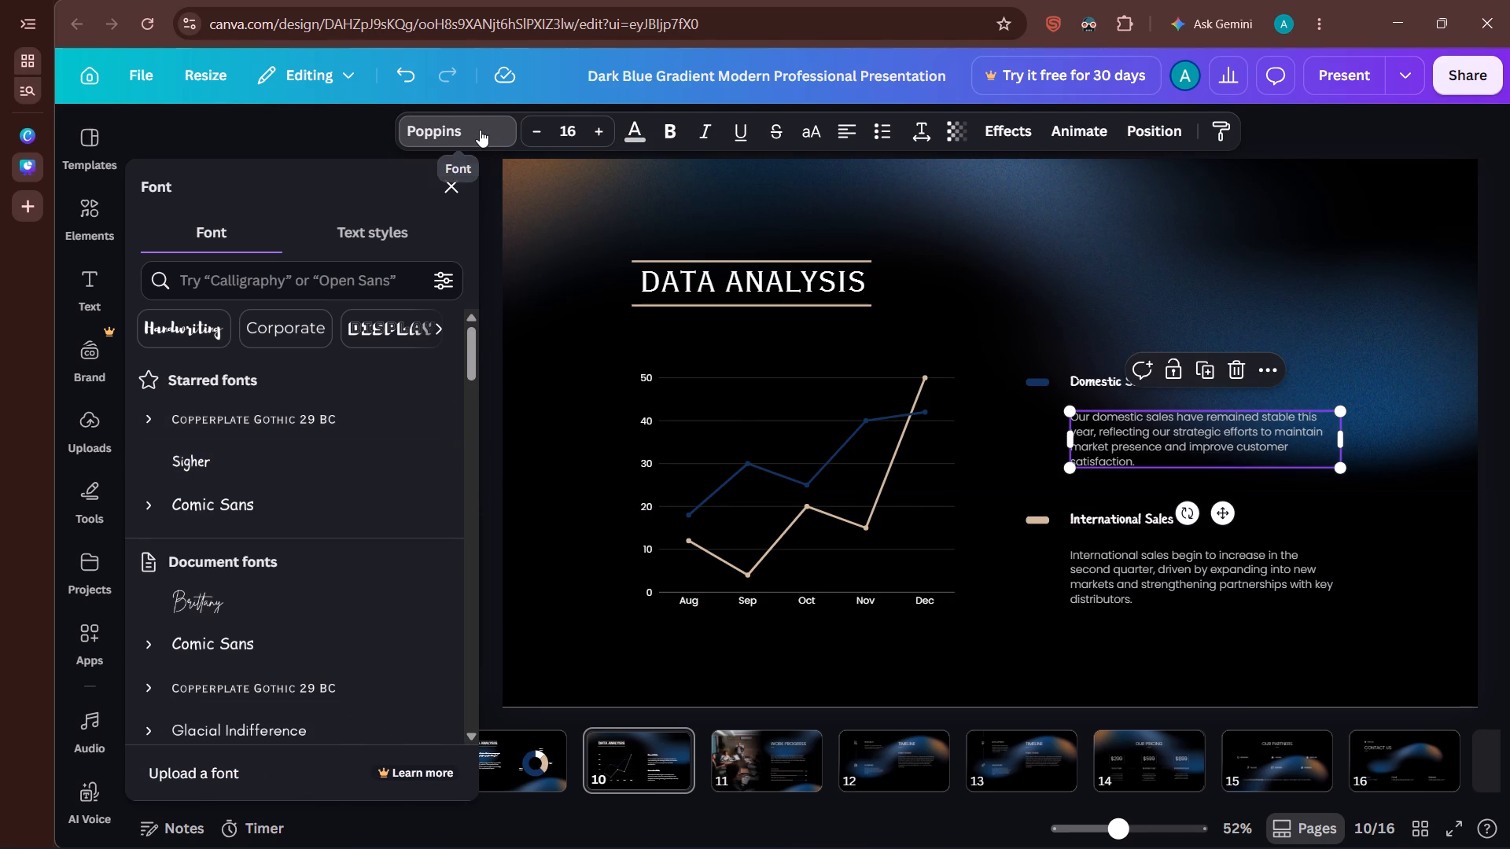
{"action": "left_click", "coordinate": [480, 130]}
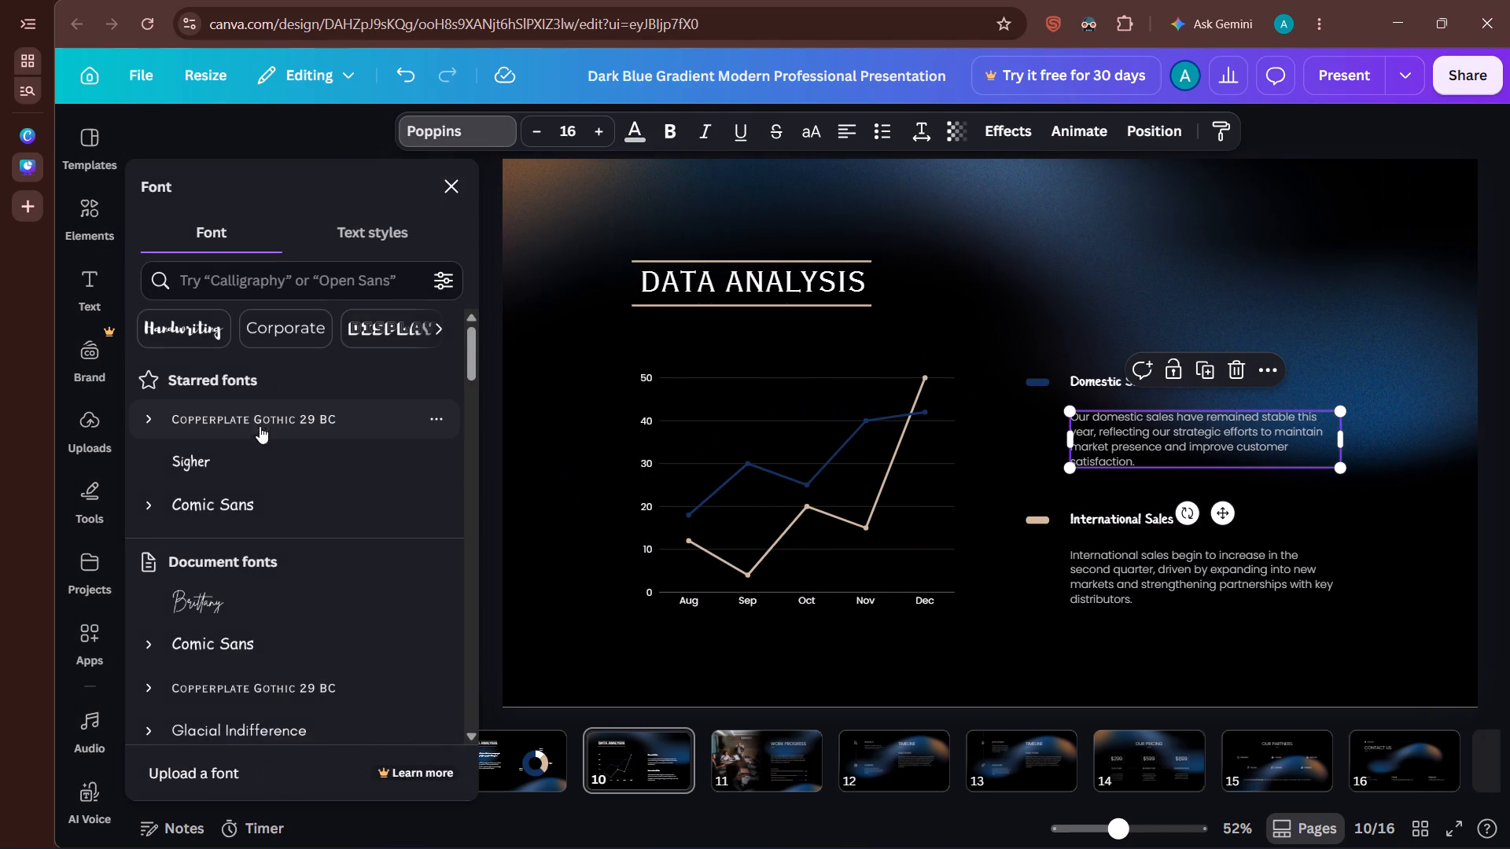
{"action": "left_click", "coordinate": [258, 491]}
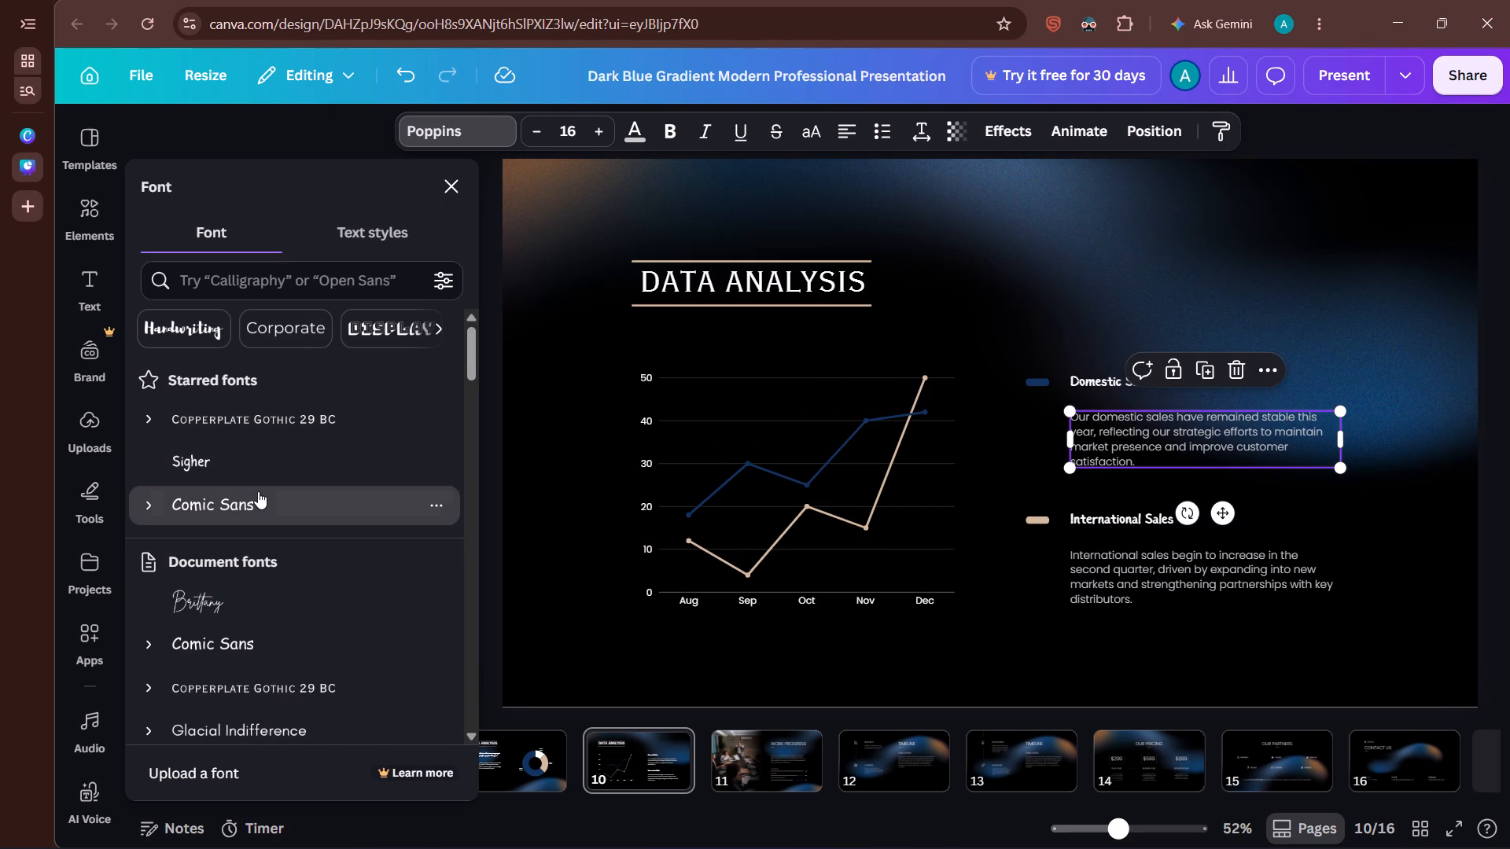
Change the font of the paragraph under International Sales to Comic Sans and clear the selection.
{"action": "left_click", "coordinate": [1107, 594]}
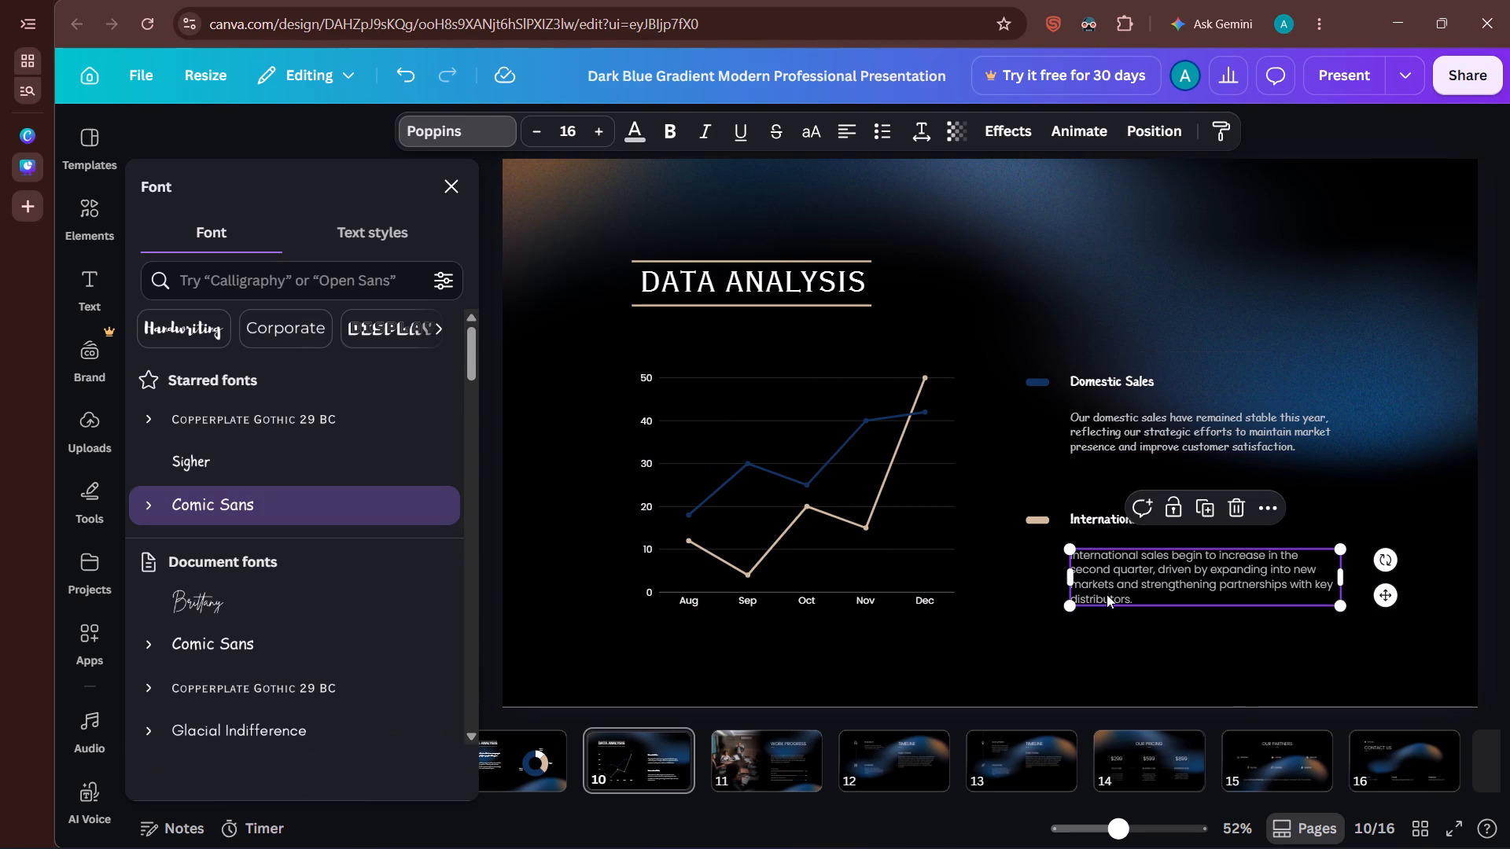
{"action": "left_click", "coordinate": [436, 123]}
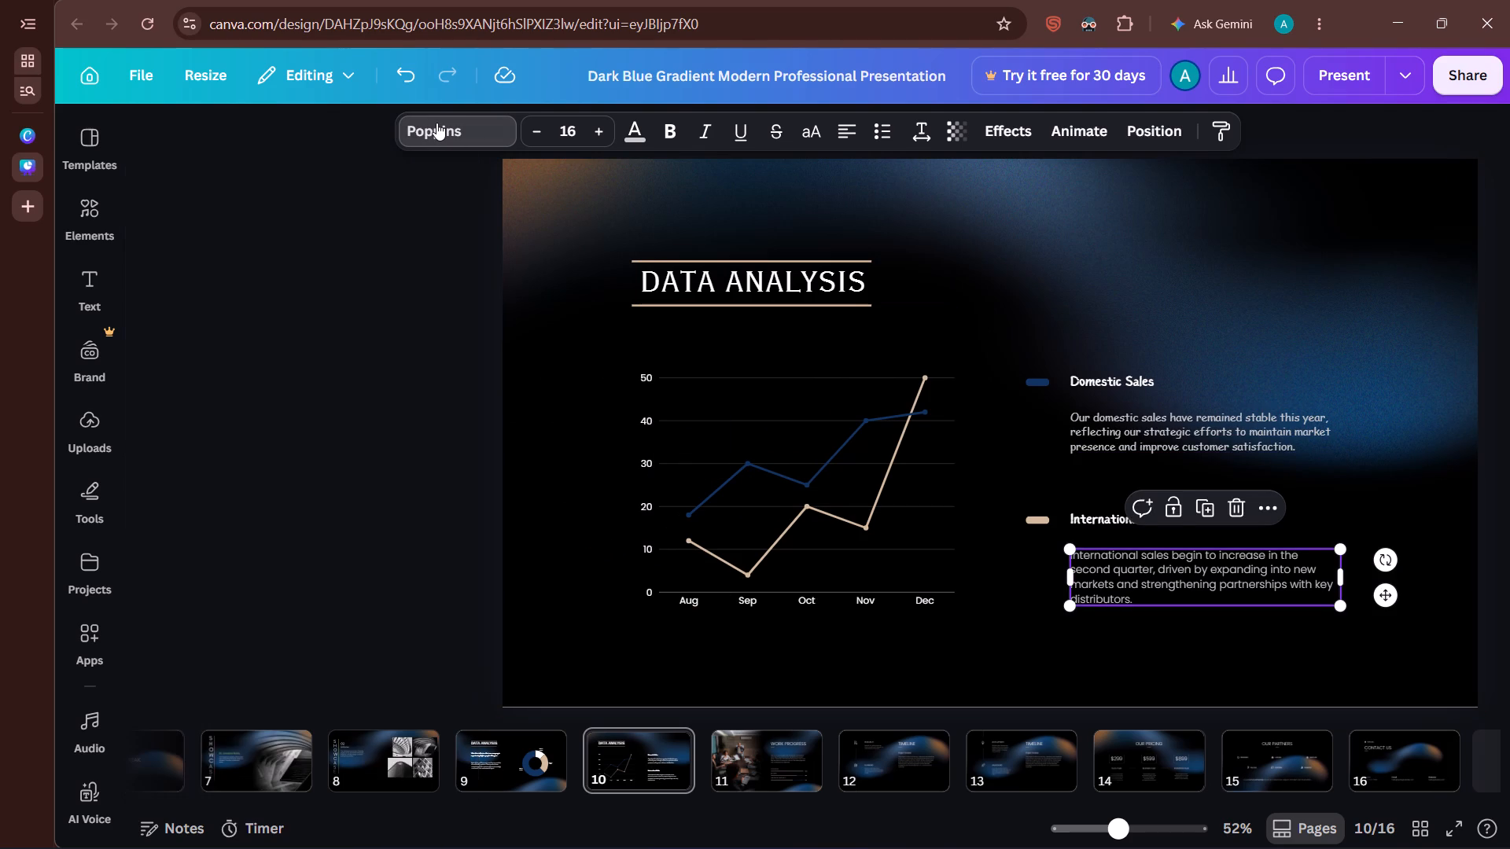
{"action": "left_click", "coordinate": [434, 124]}
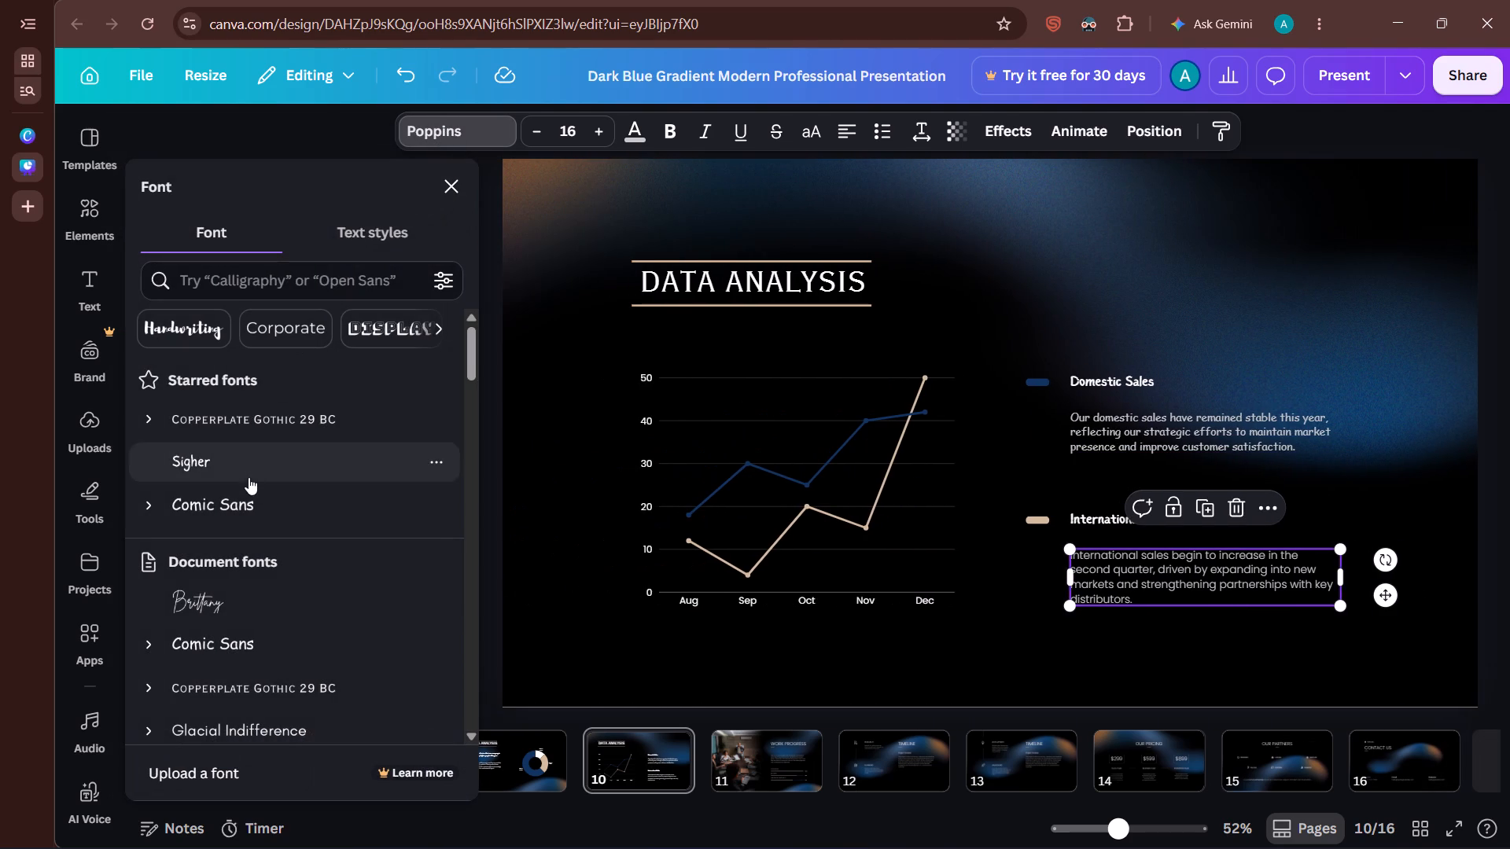
{"action": "left_click", "coordinate": [240, 495]}
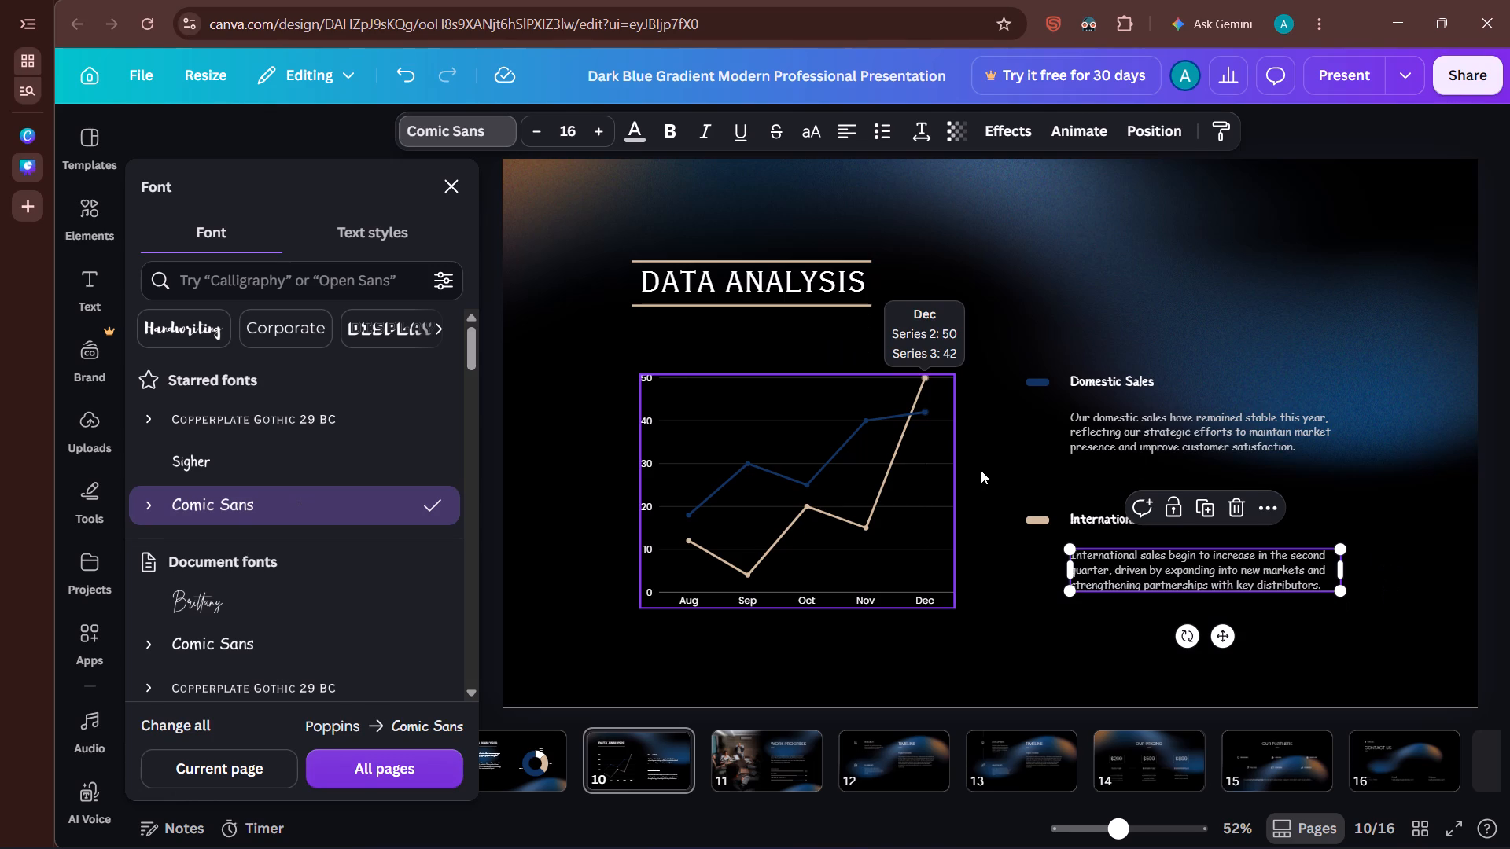
{"action": "left_click", "coordinate": [1497, 495]}
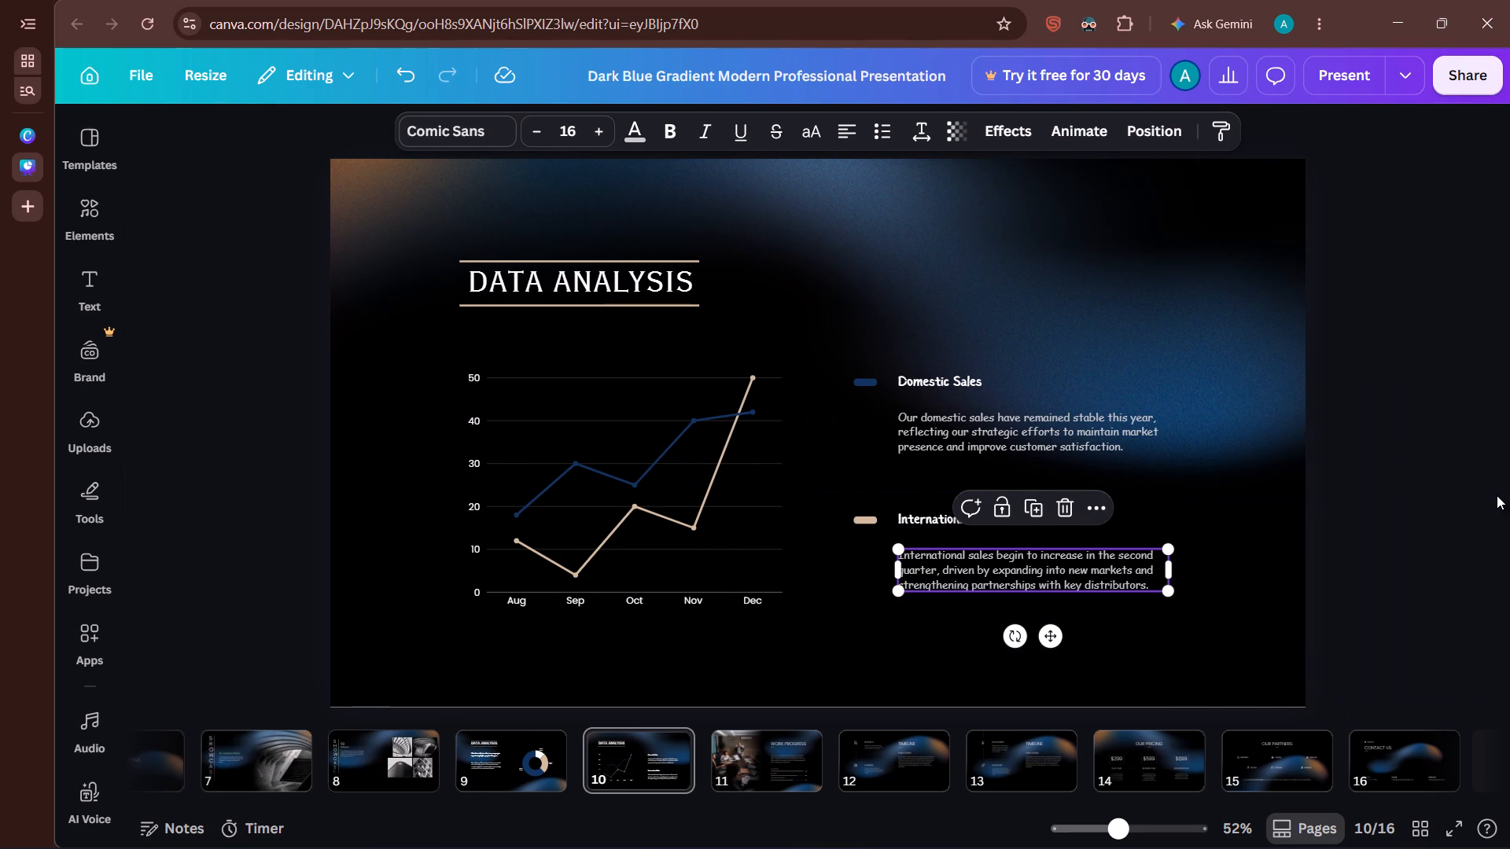
{"action": "left_click", "coordinate": [1497, 495]}
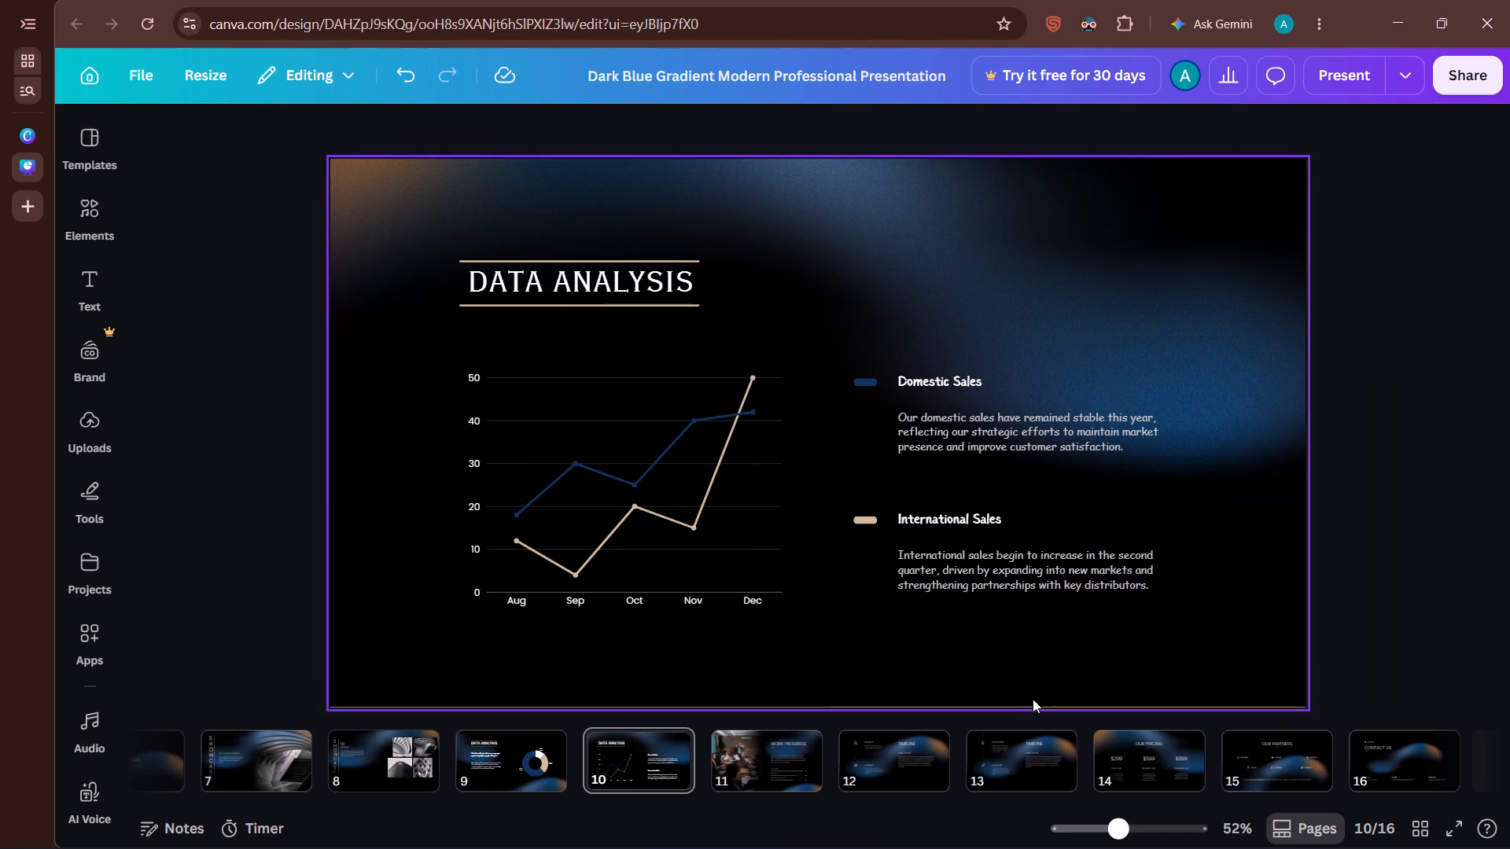
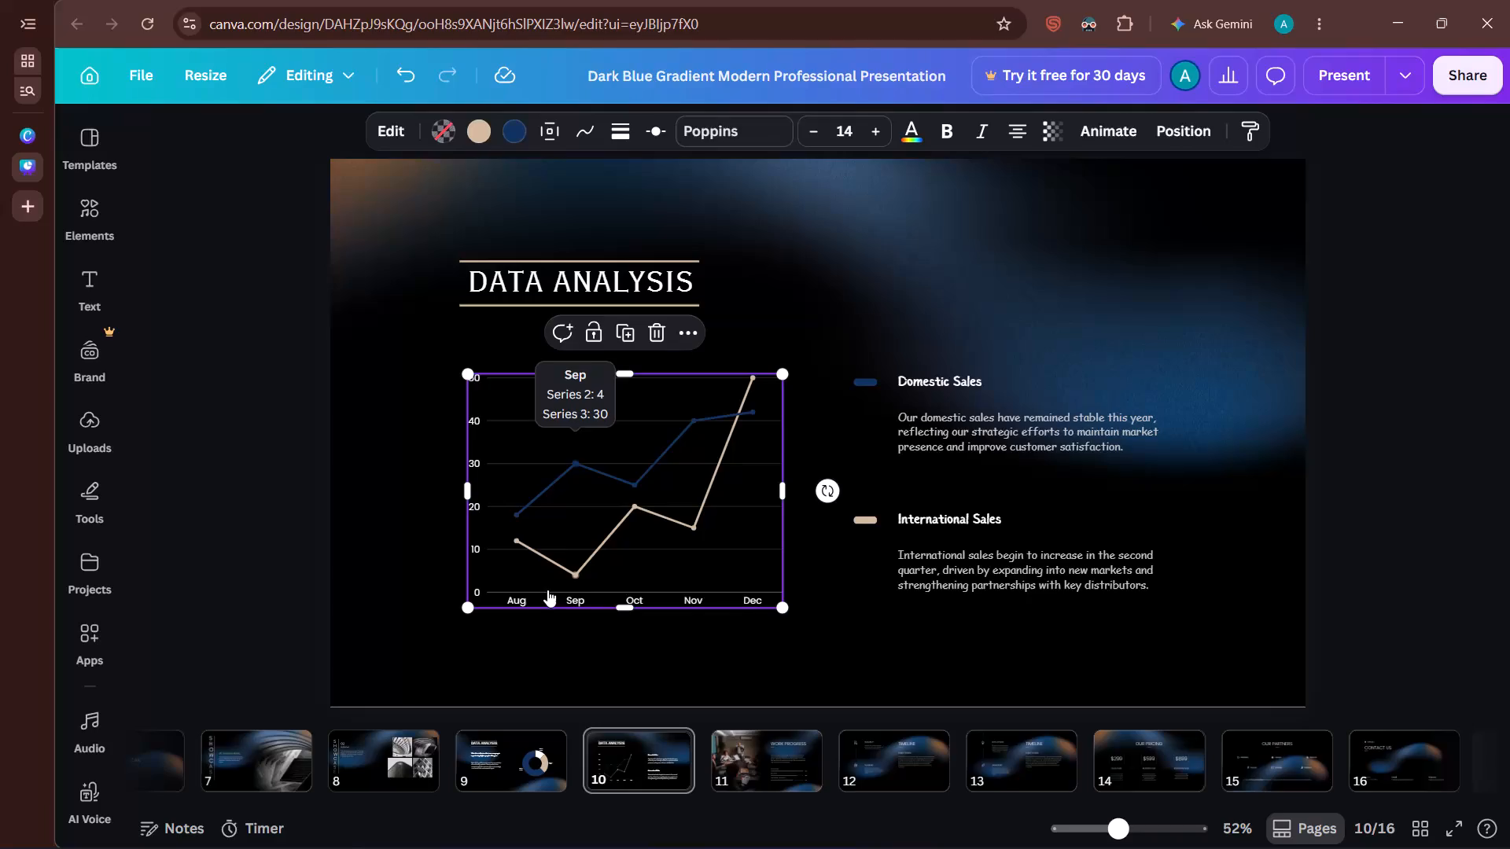
Go to page 11 and change the font of the WORK PROGRESS heading to Sigher.
{"action": "left_click", "coordinate": [782, 766]}
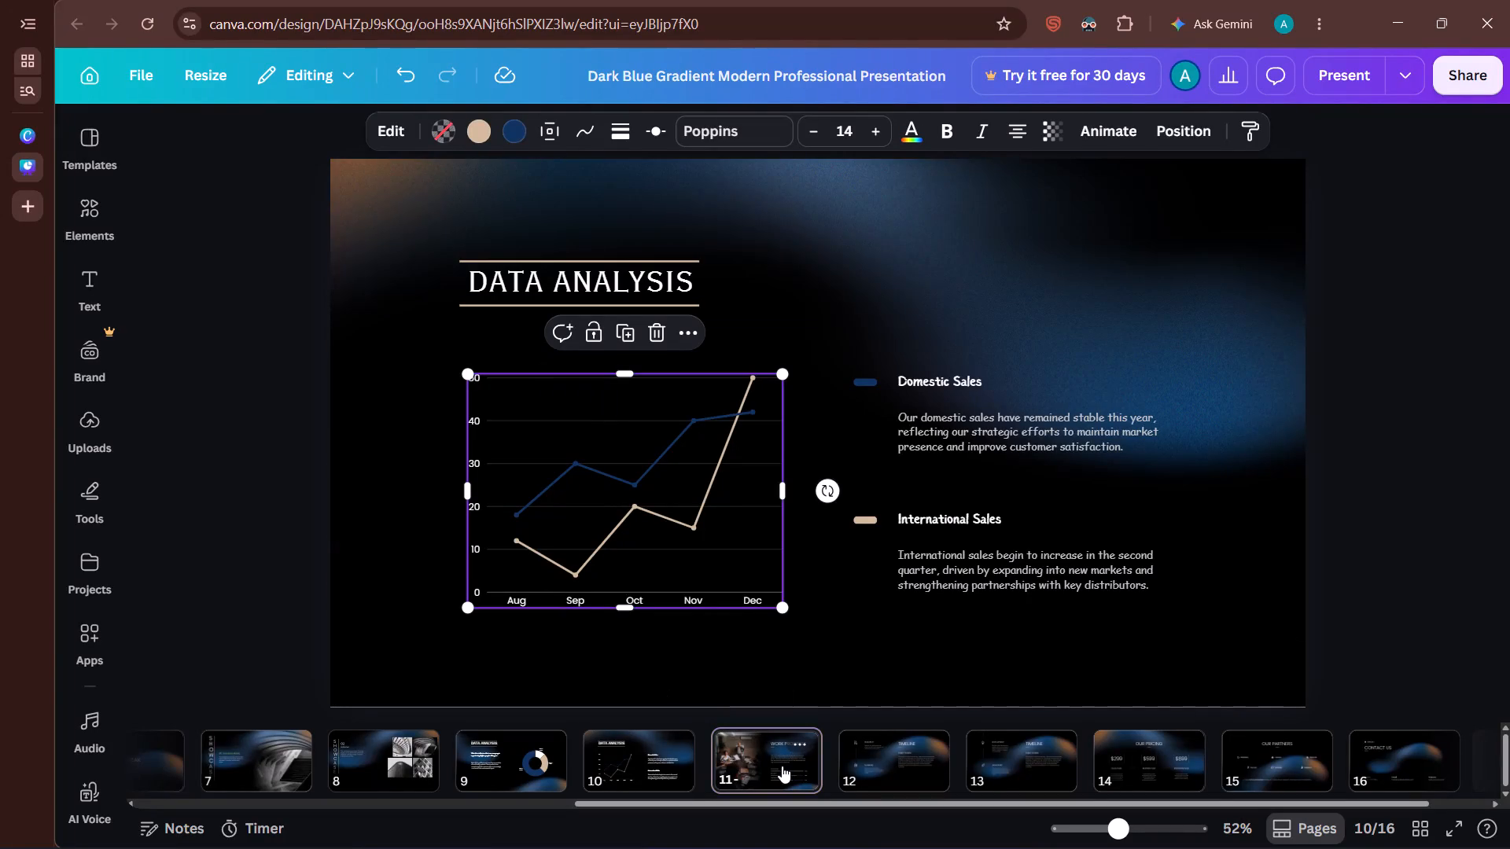
{"action": "left_click", "coordinate": [1029, 305]}
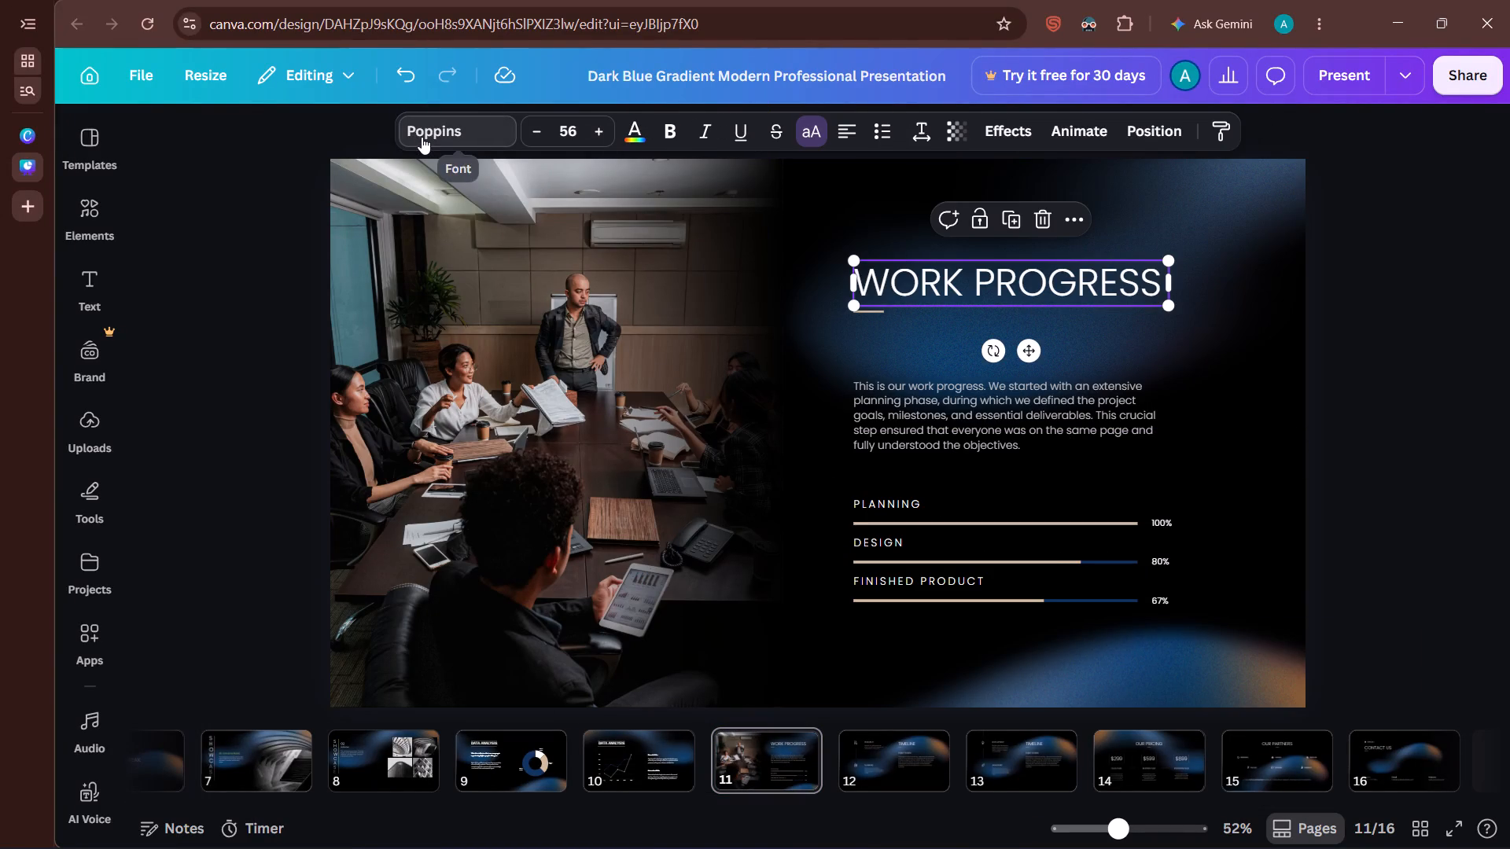
{"action": "left_click", "coordinate": [422, 137]}
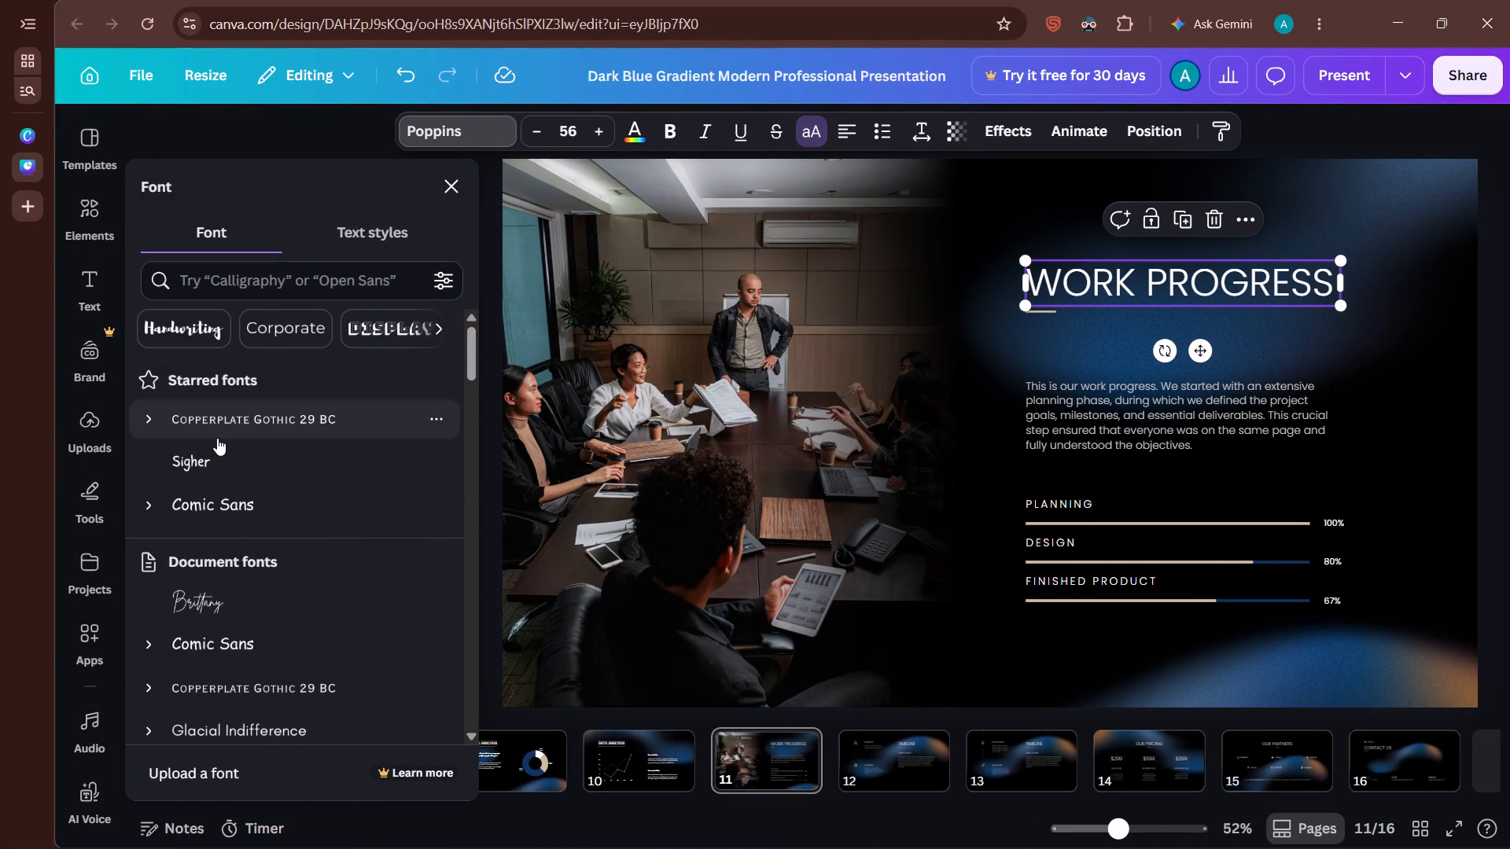
{"action": "left_click", "coordinate": [215, 449]}
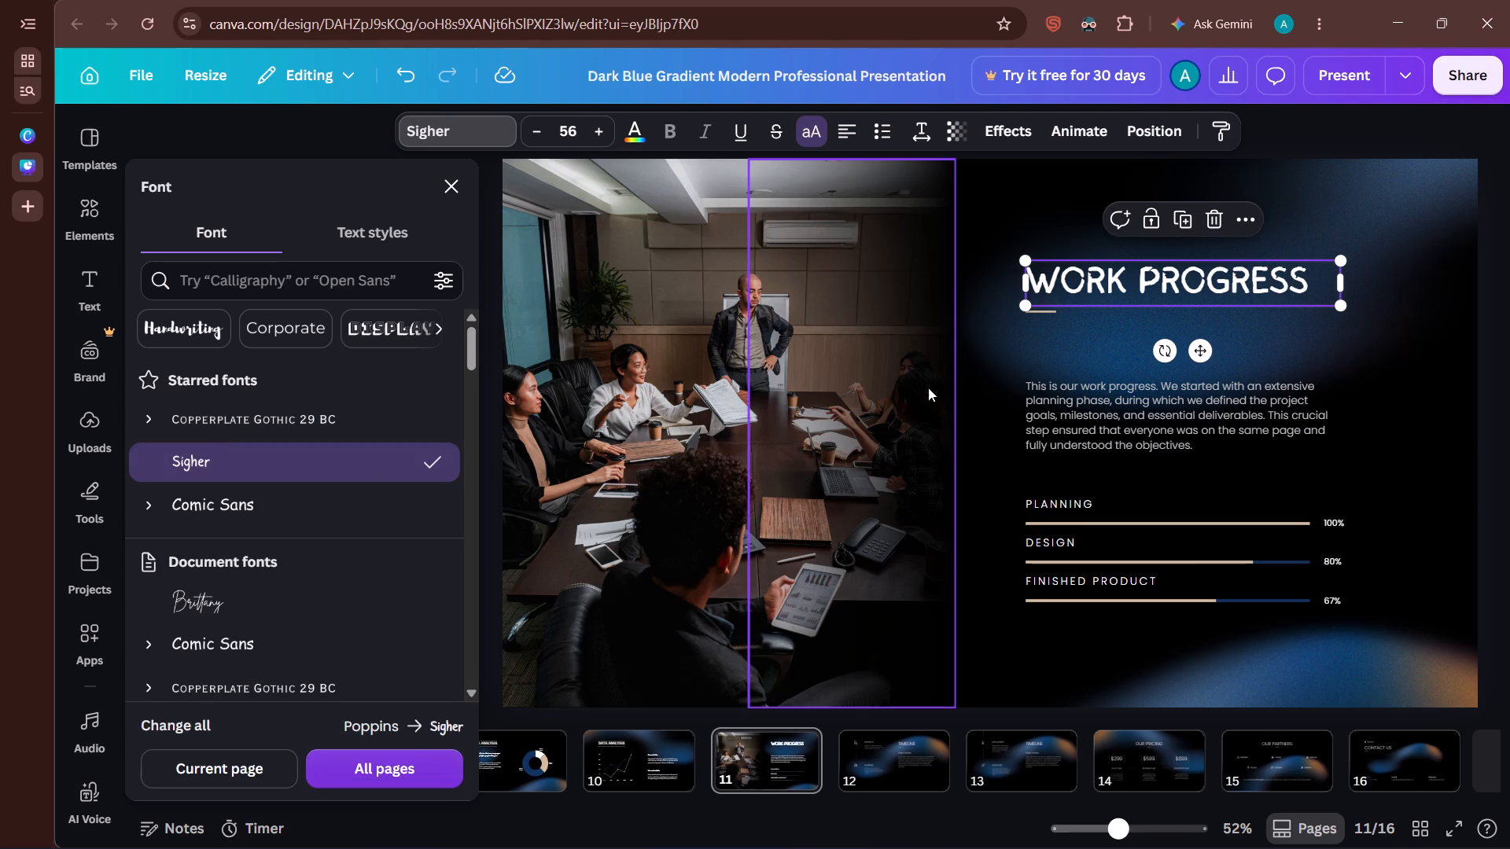
Extend the short line under the WORK PROGRESS heading to the heading's full width, level and close beneath the text.
{"action": "left_click", "coordinate": [1037, 311]}
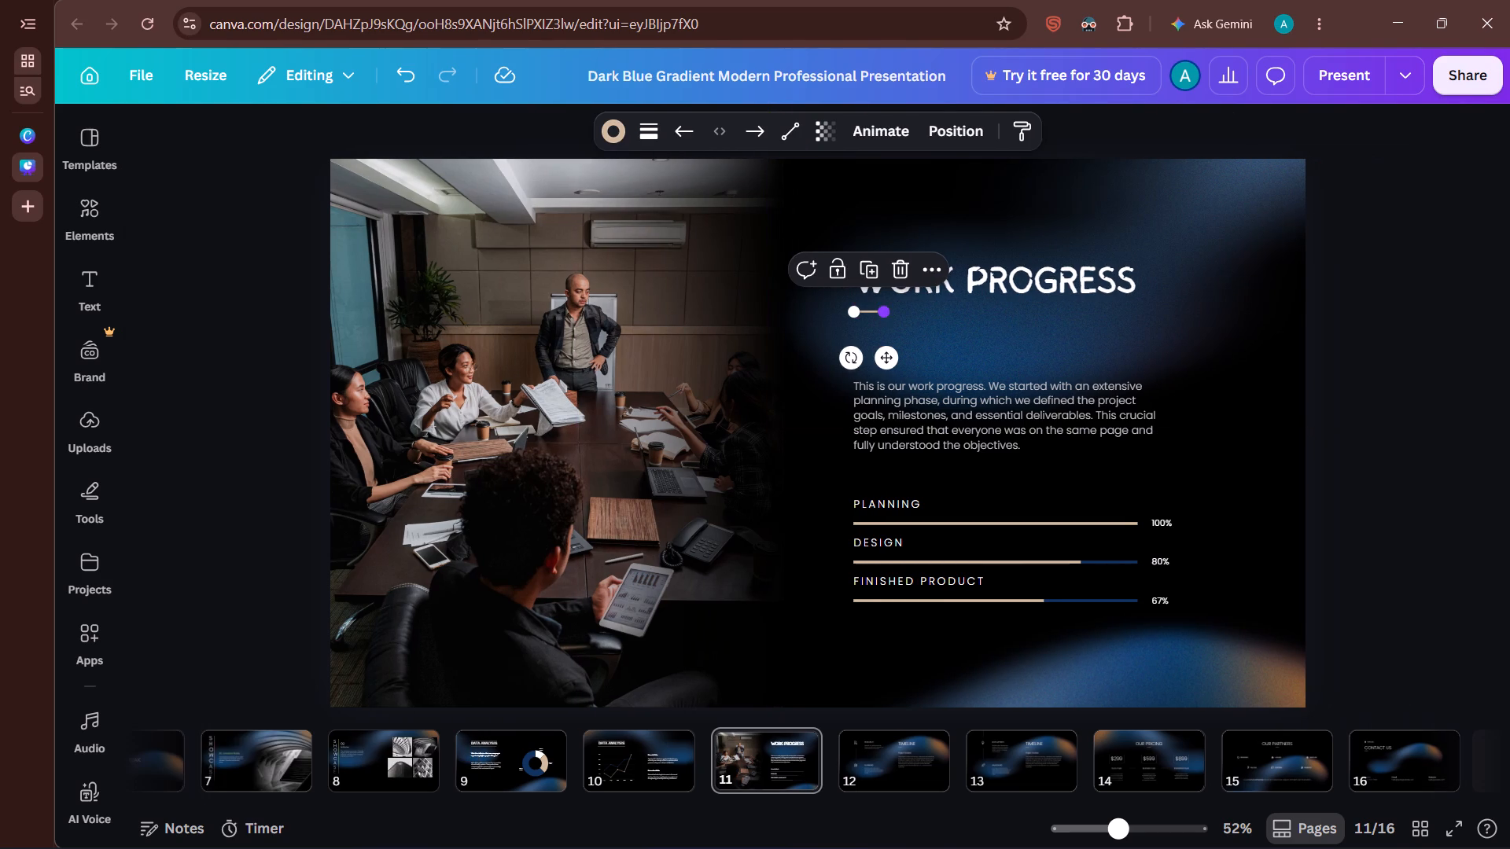
{"action": "left_click_drag", "start_coordinate": [883, 311], "coordinate": [1125, 313]}
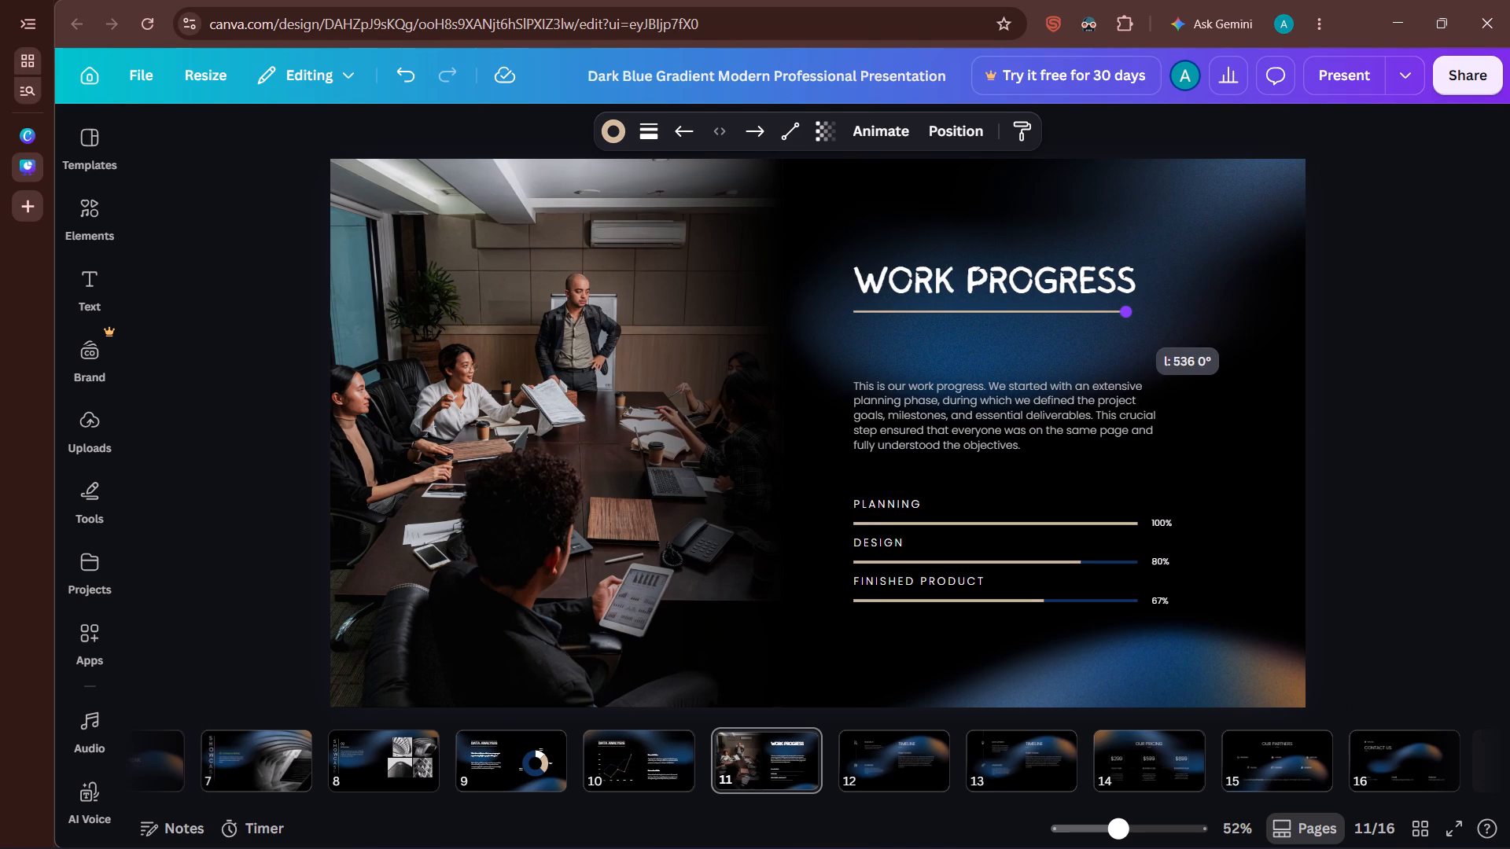
{"action": "left_click_drag", "start_coordinate": [1125, 313], "coordinate": [1140, 318]}
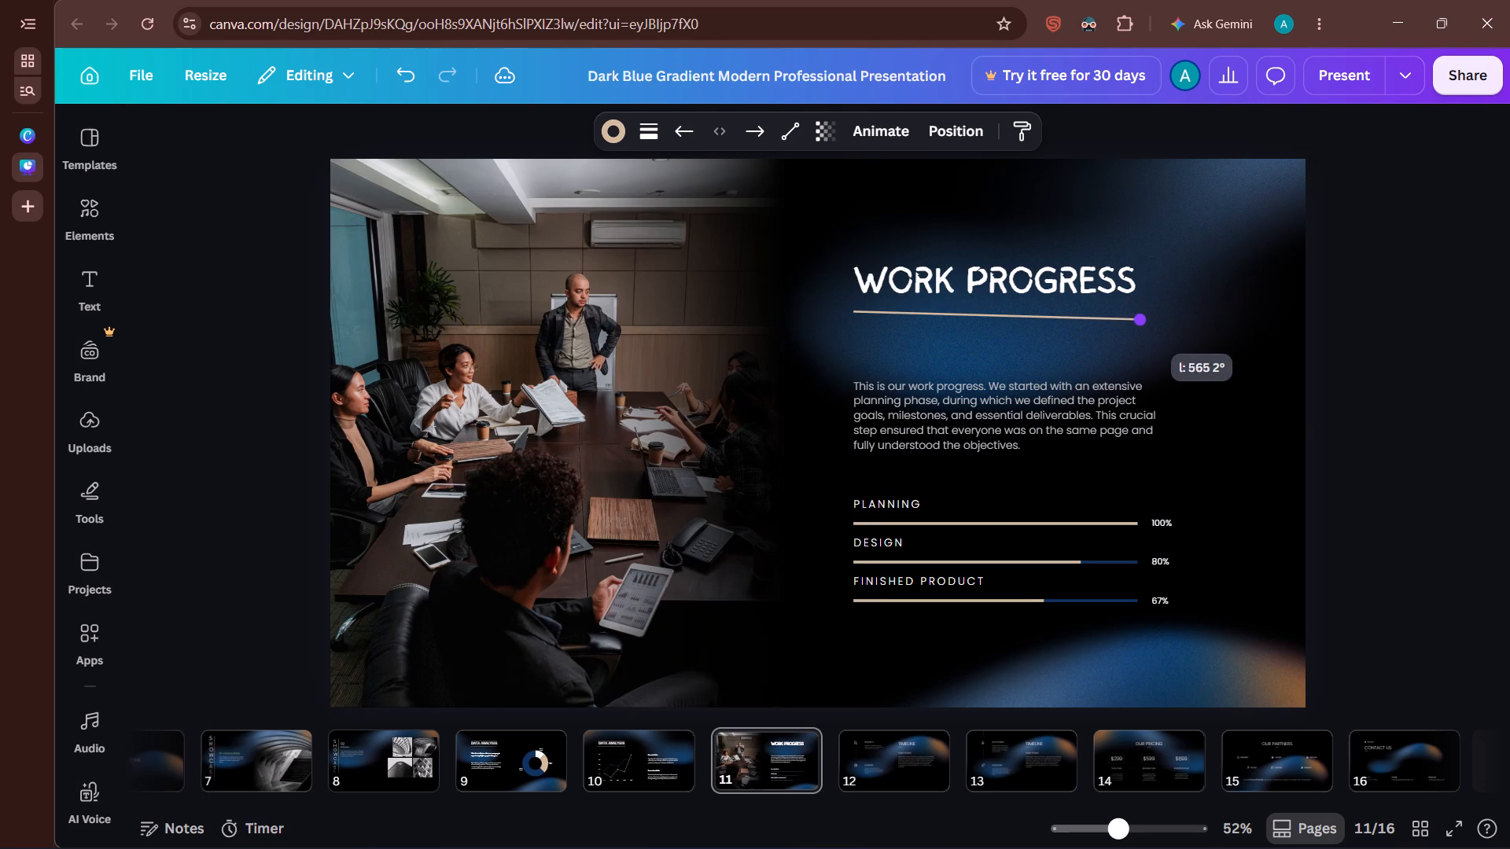
{"action": "left_click_drag", "start_coordinate": [1140, 318], "coordinate": [1140, 307]}
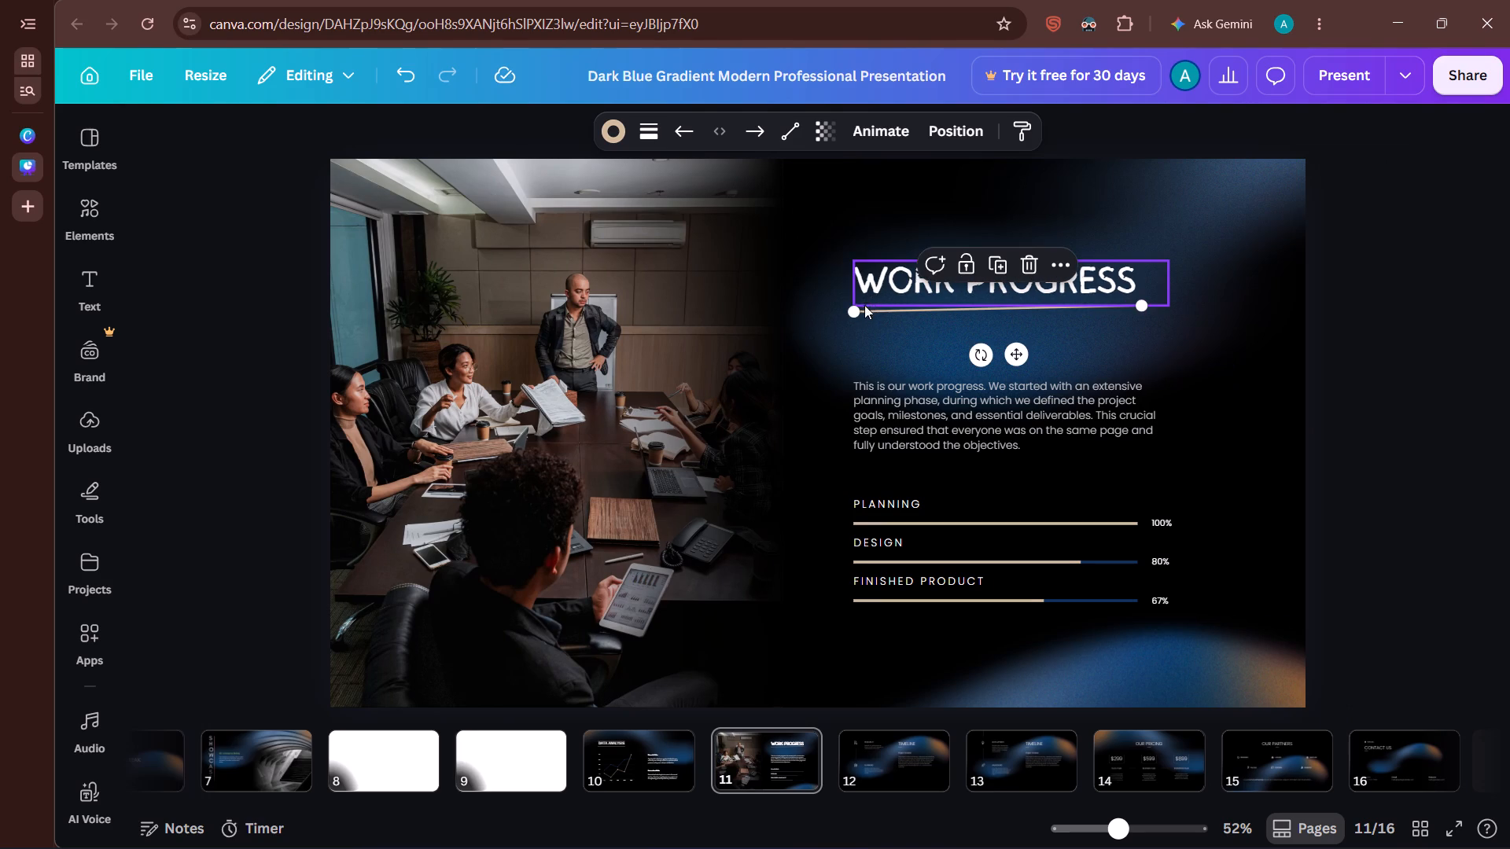
{"action": "left_click_drag", "start_coordinate": [856, 313], "coordinate": [856, 304]}
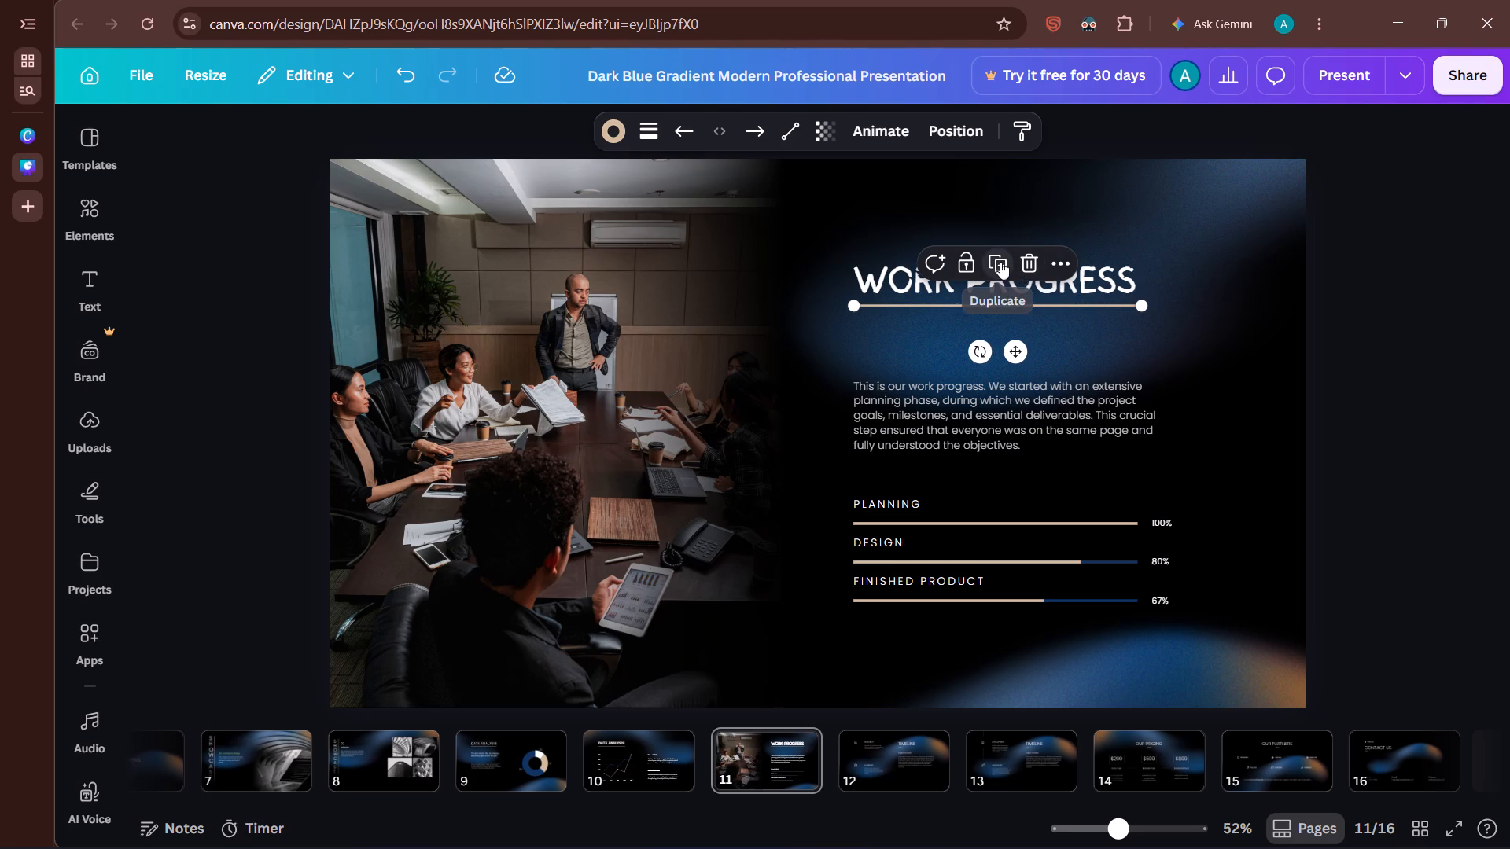
Duplicate the heading line and place the copy directly above WORK PROGRESS, aligned with the lower line.
{"action": "left_click", "coordinate": [1000, 262]}
{"action": "left_click_drag", "start_coordinate": [987, 311], "coordinate": [978, 256]}
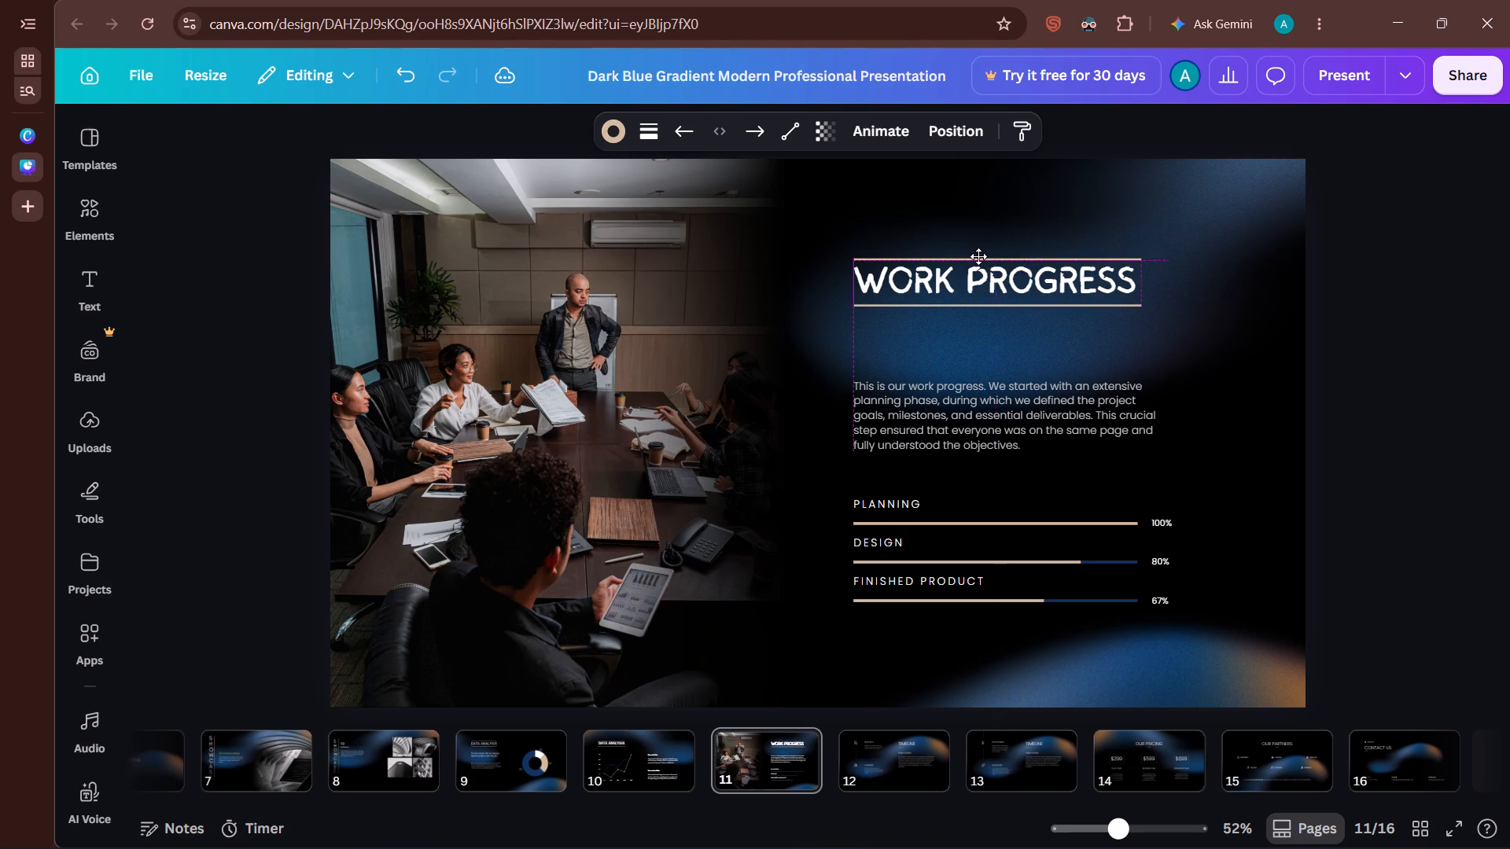
{"action": "left_click_drag", "start_coordinate": [978, 256], "coordinate": [978, 258]}
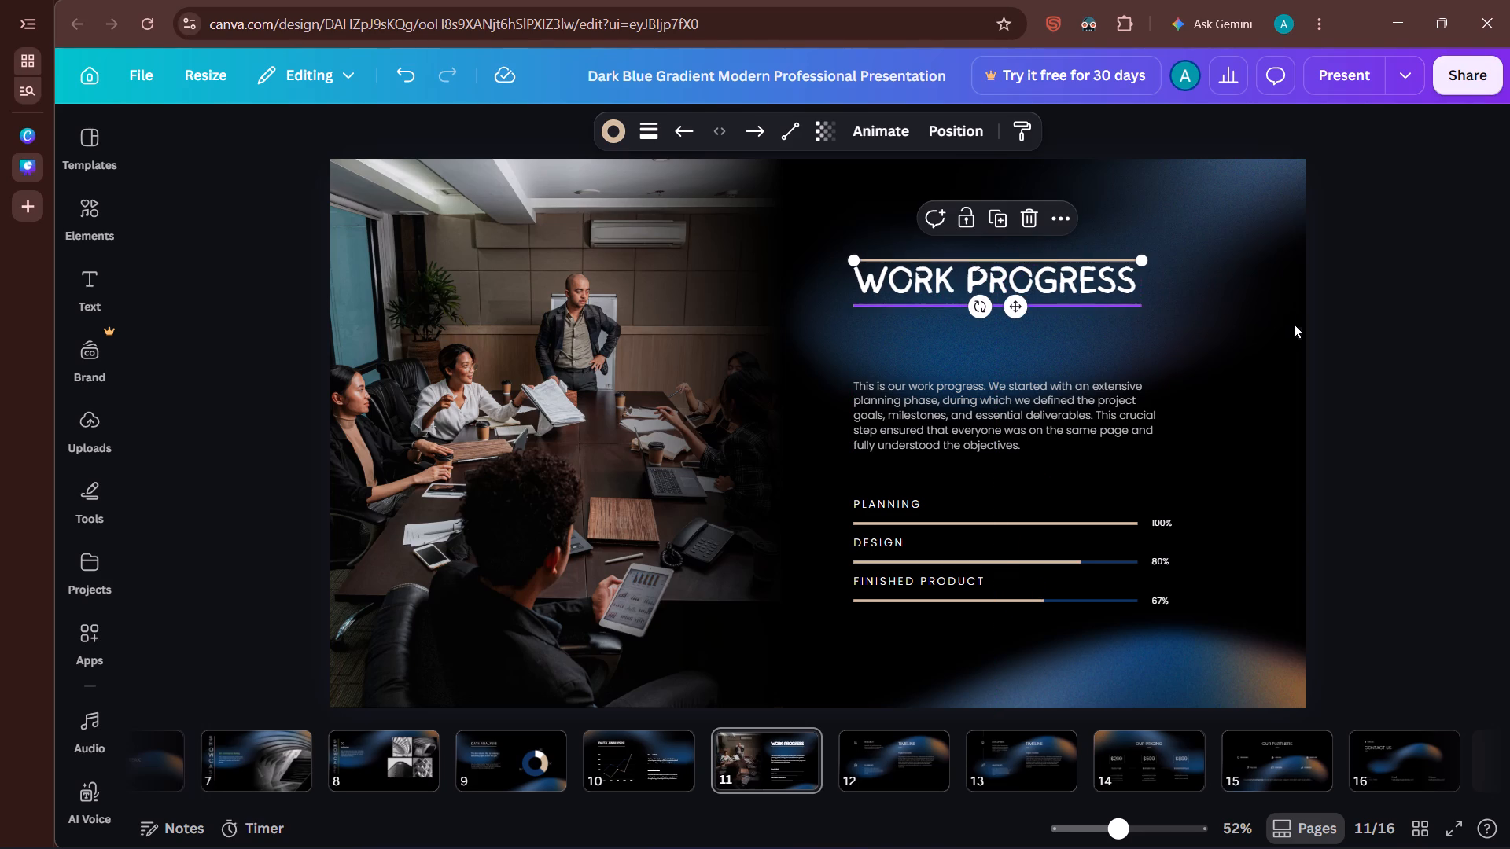
{"action": "left_click", "coordinate": [1324, 340]}
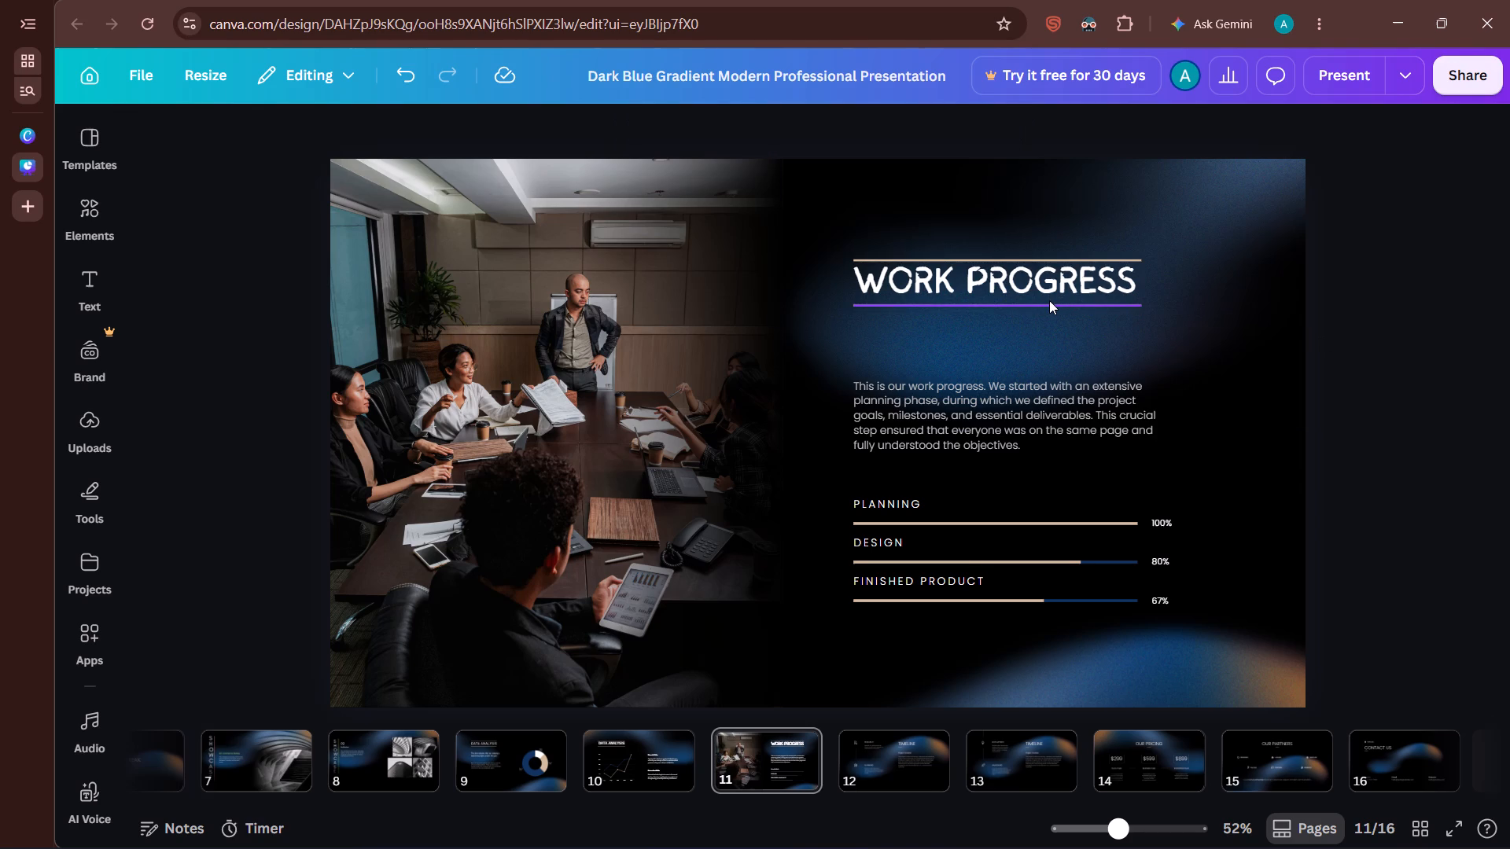
Nudge the lower heading line slightly down beneath WORK PROGRESS.
{"action": "left_click", "coordinate": [1049, 300]}
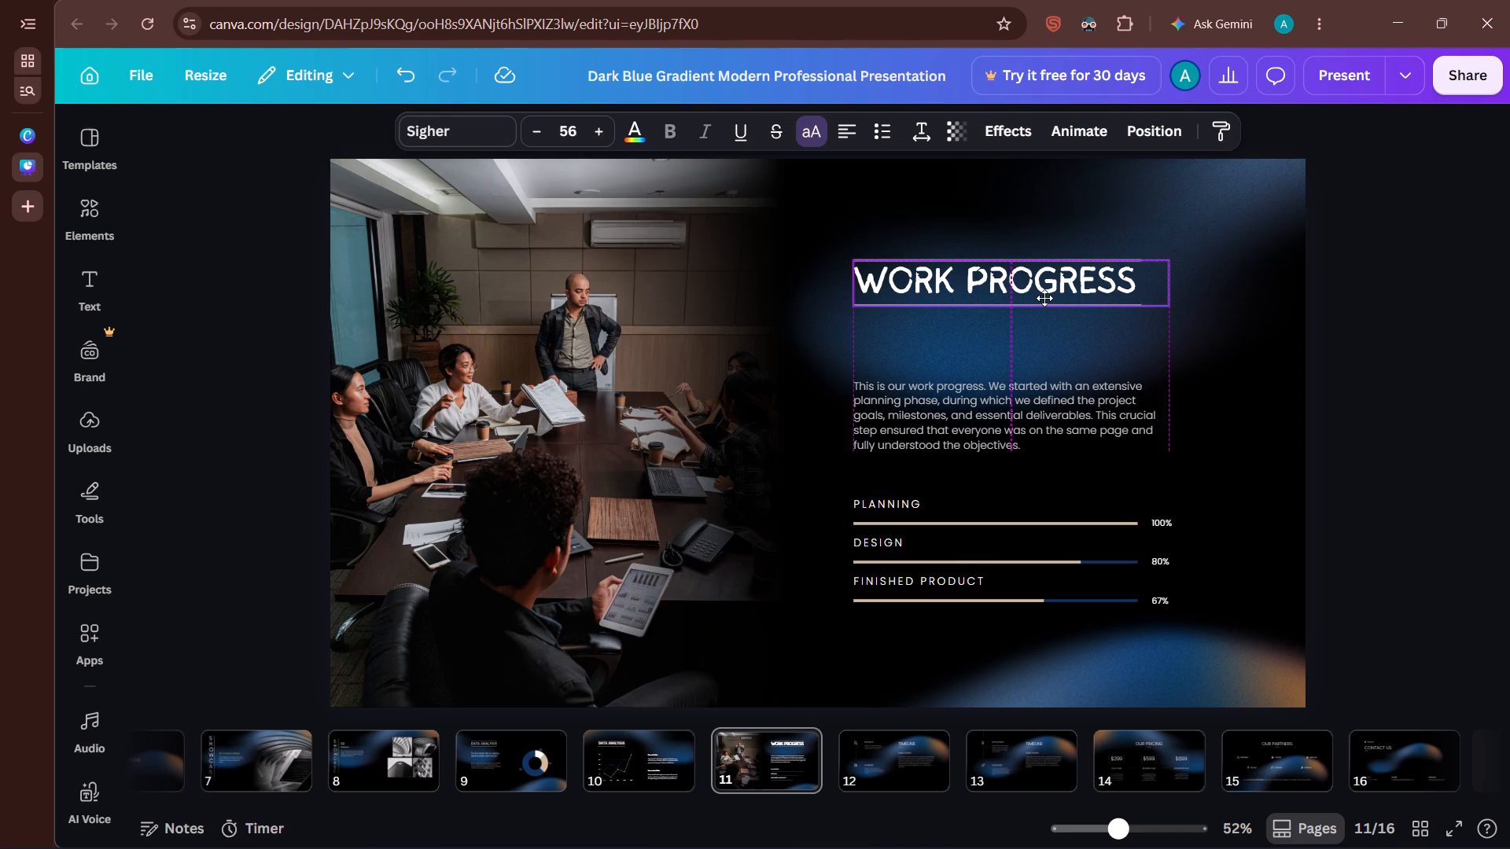
{"action": "left_click", "coordinate": [1482, 421]}
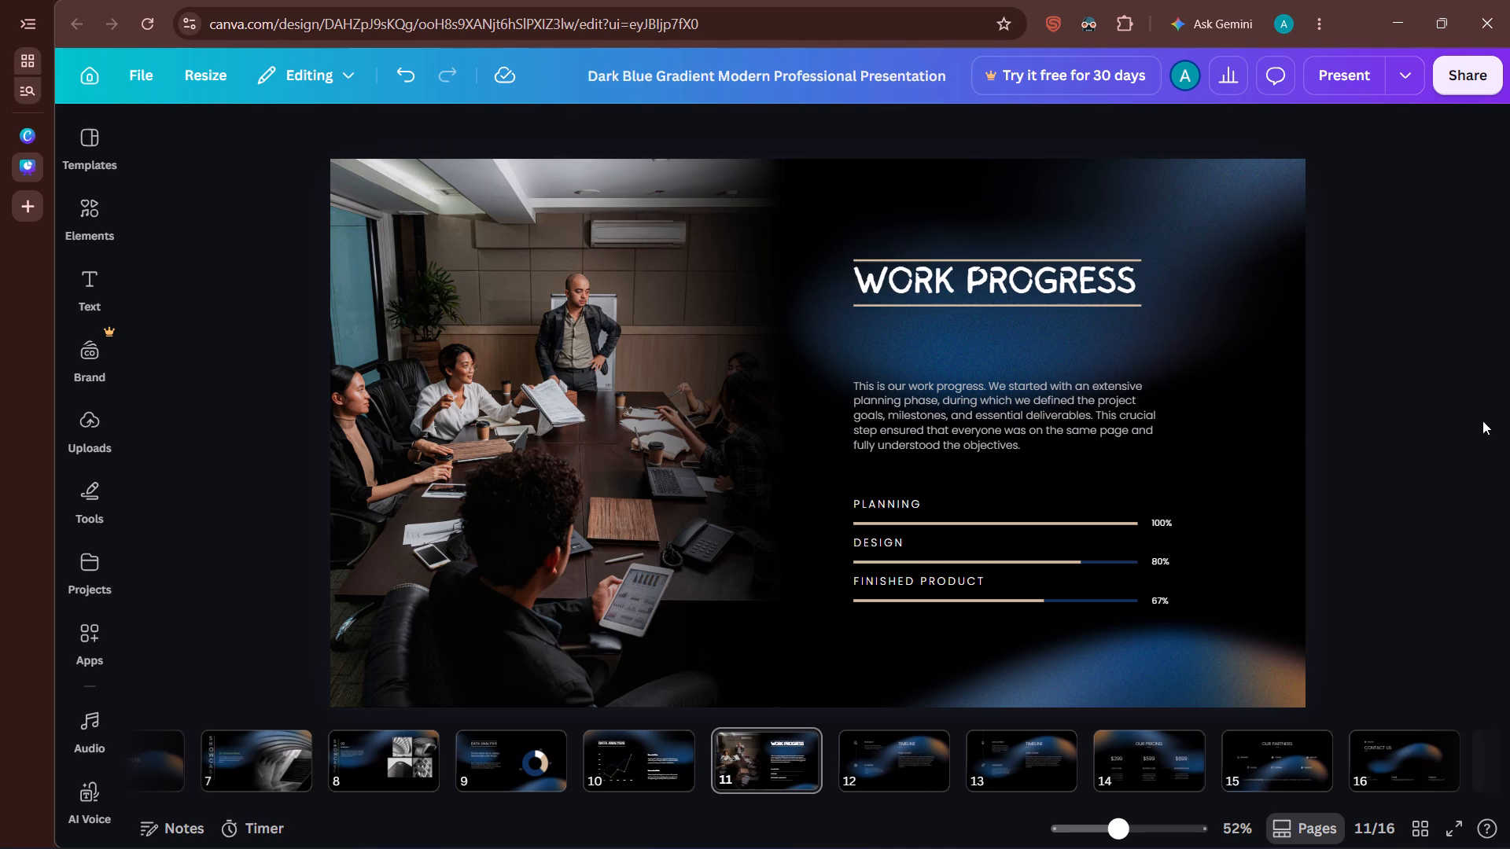
{"action": "left_click", "coordinate": [1077, 308]}
{"action": "left_click", "coordinate": [1077, 308]}
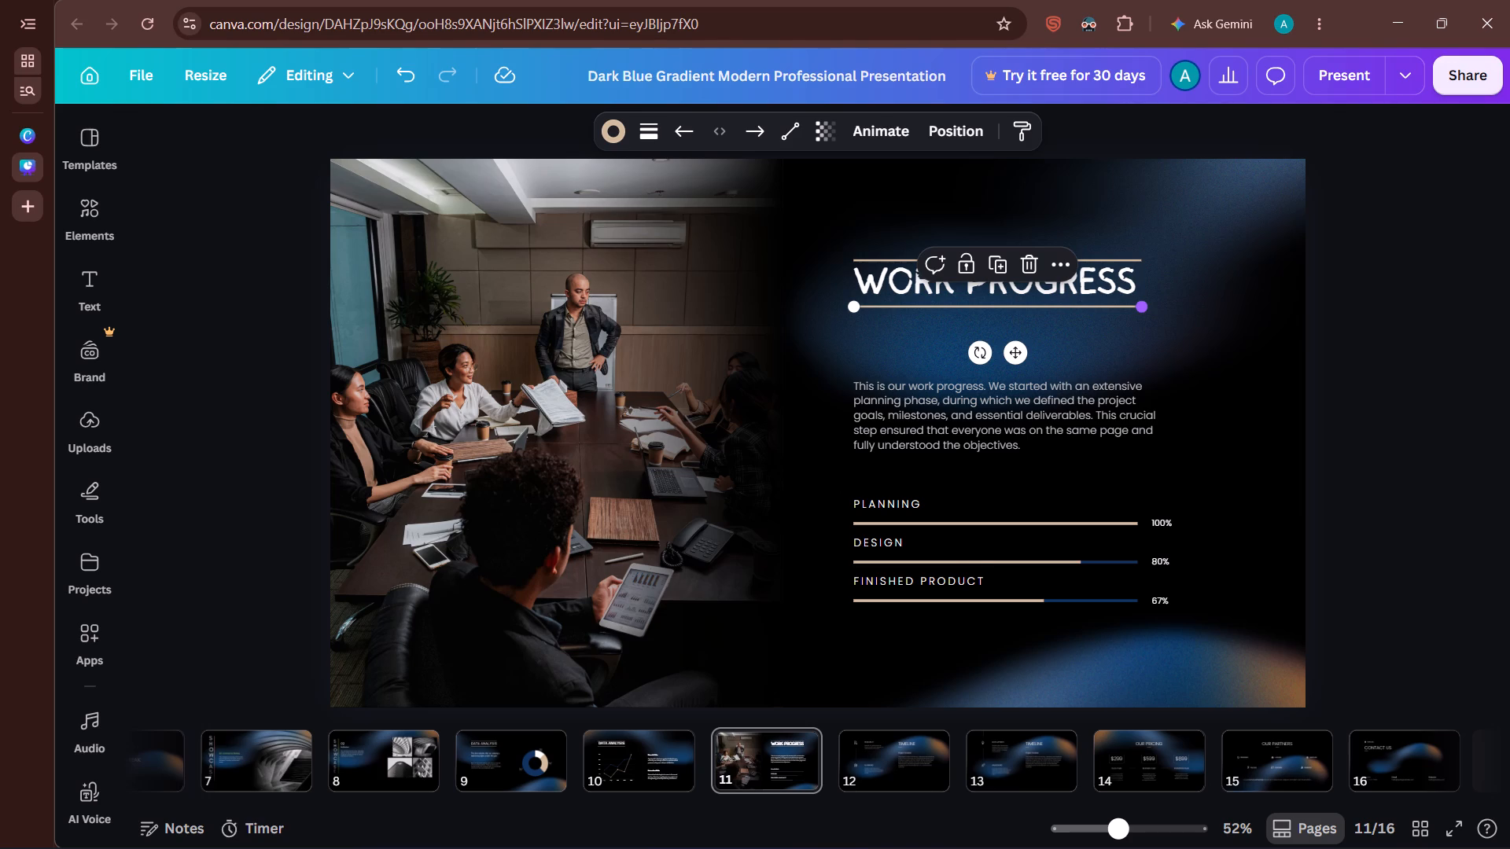
Change the font of the paragraph under the WORK PROGRESS heading to Comic Sans.
{"action": "left_click", "coordinate": [1064, 409]}
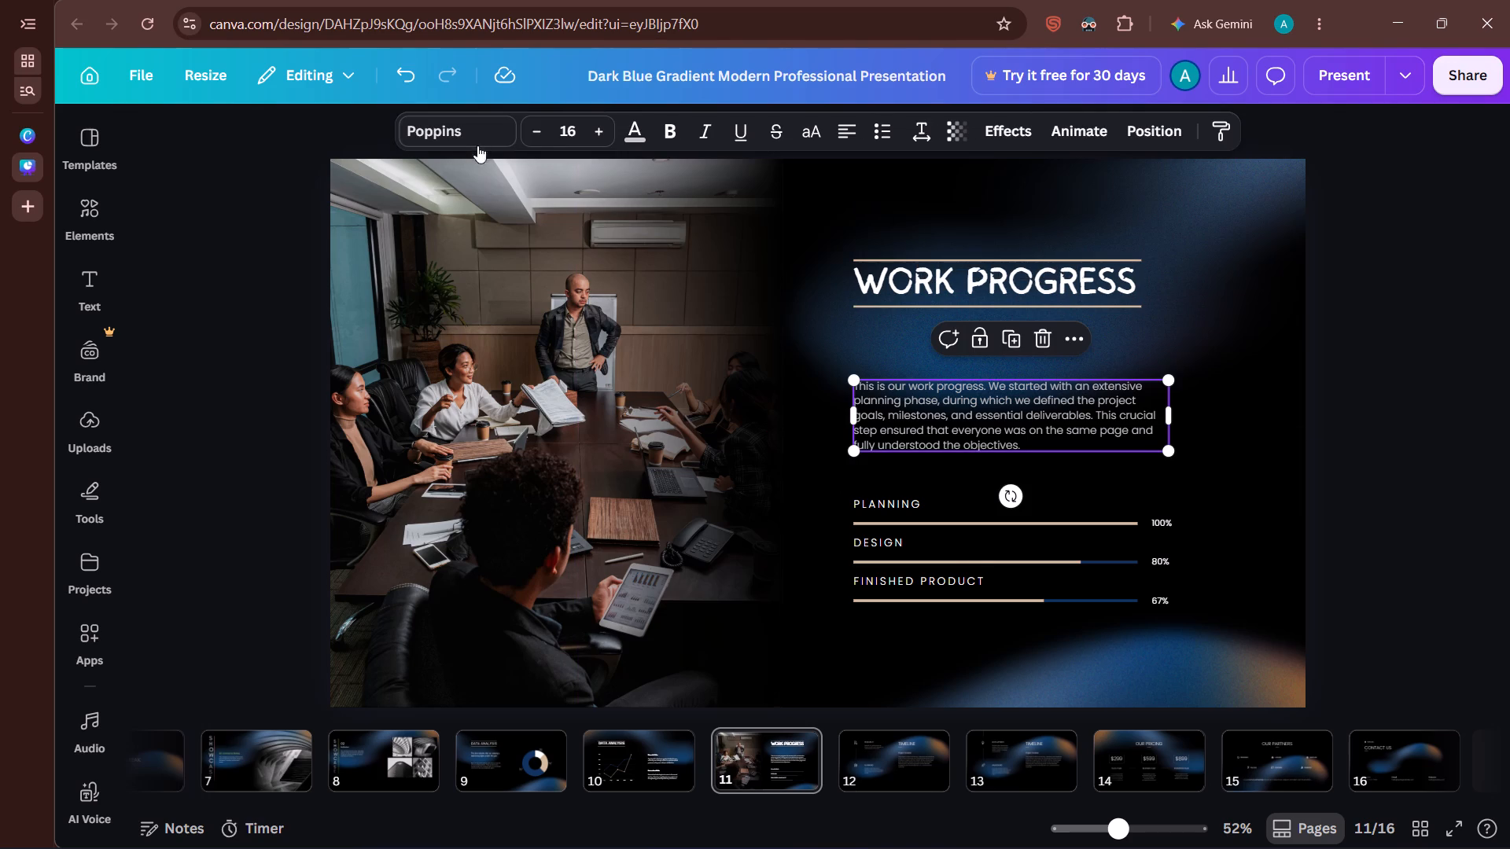
{"action": "left_click", "coordinate": [464, 125]}
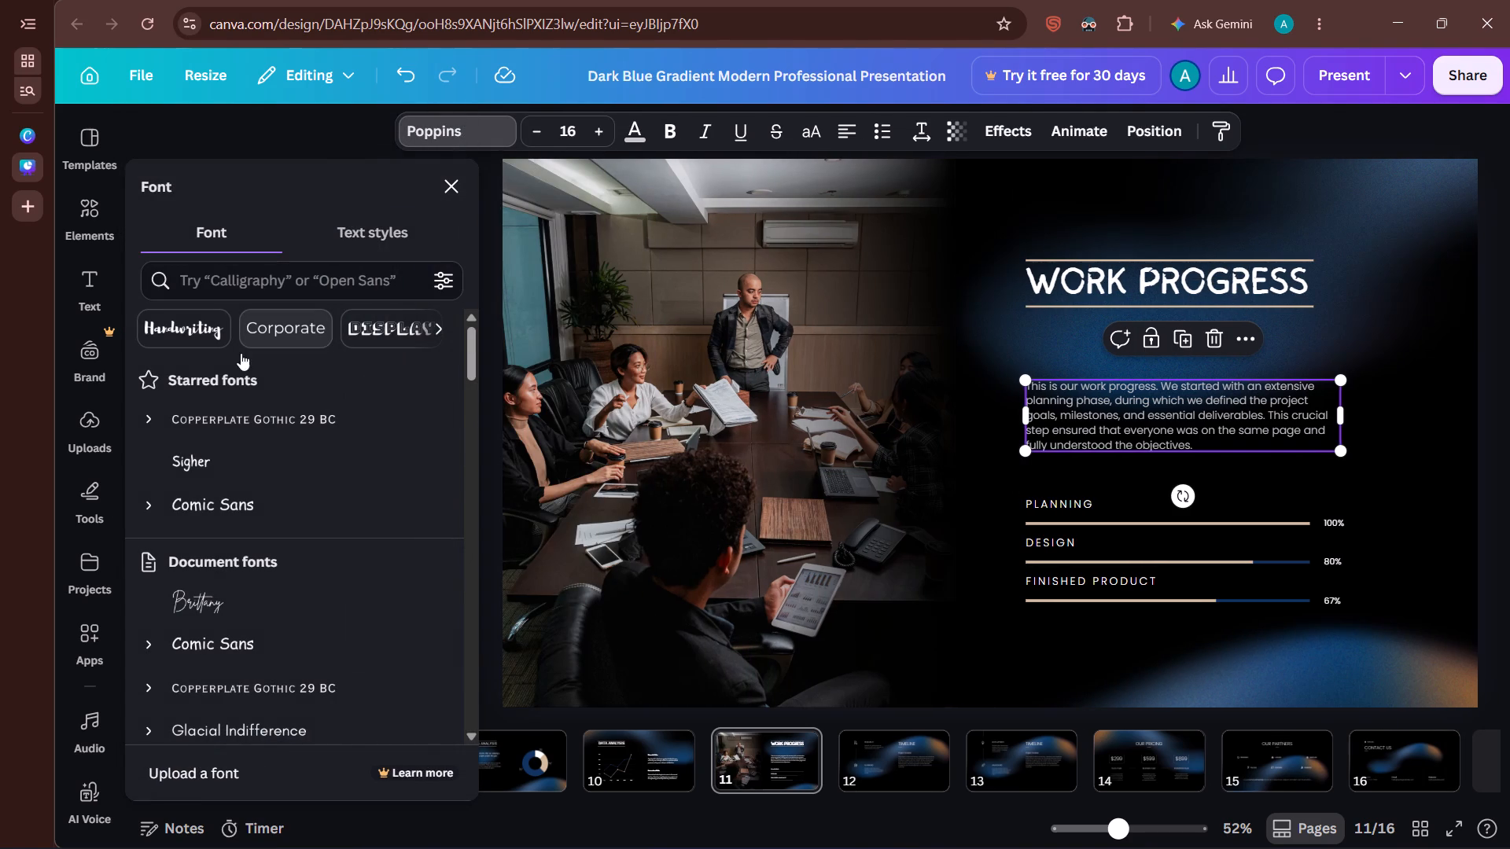
{"action": "left_click", "coordinate": [217, 494]}
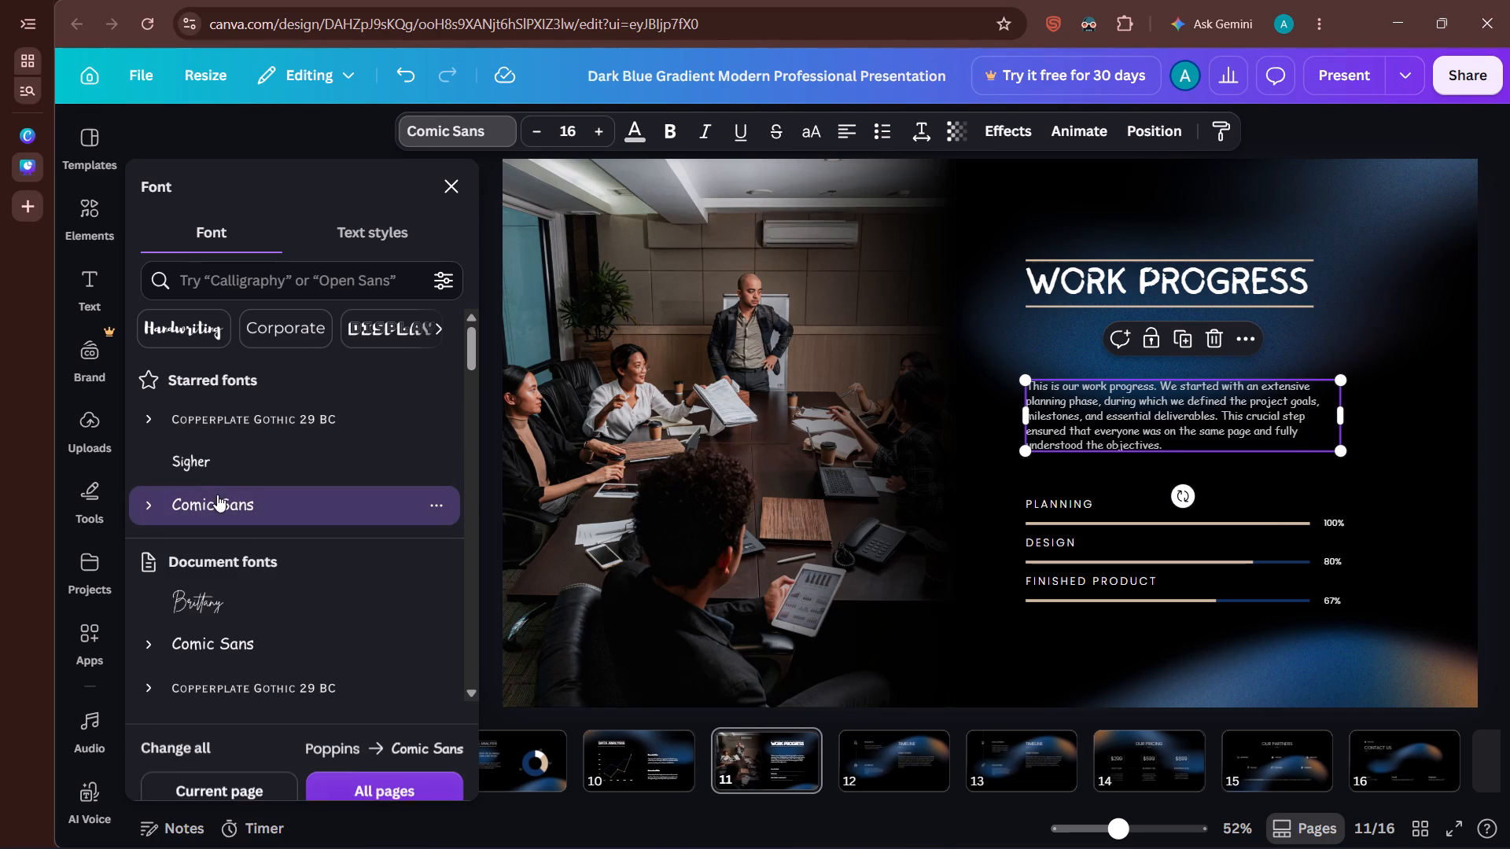
{"action": "left_click", "coordinate": [1039, 512]}
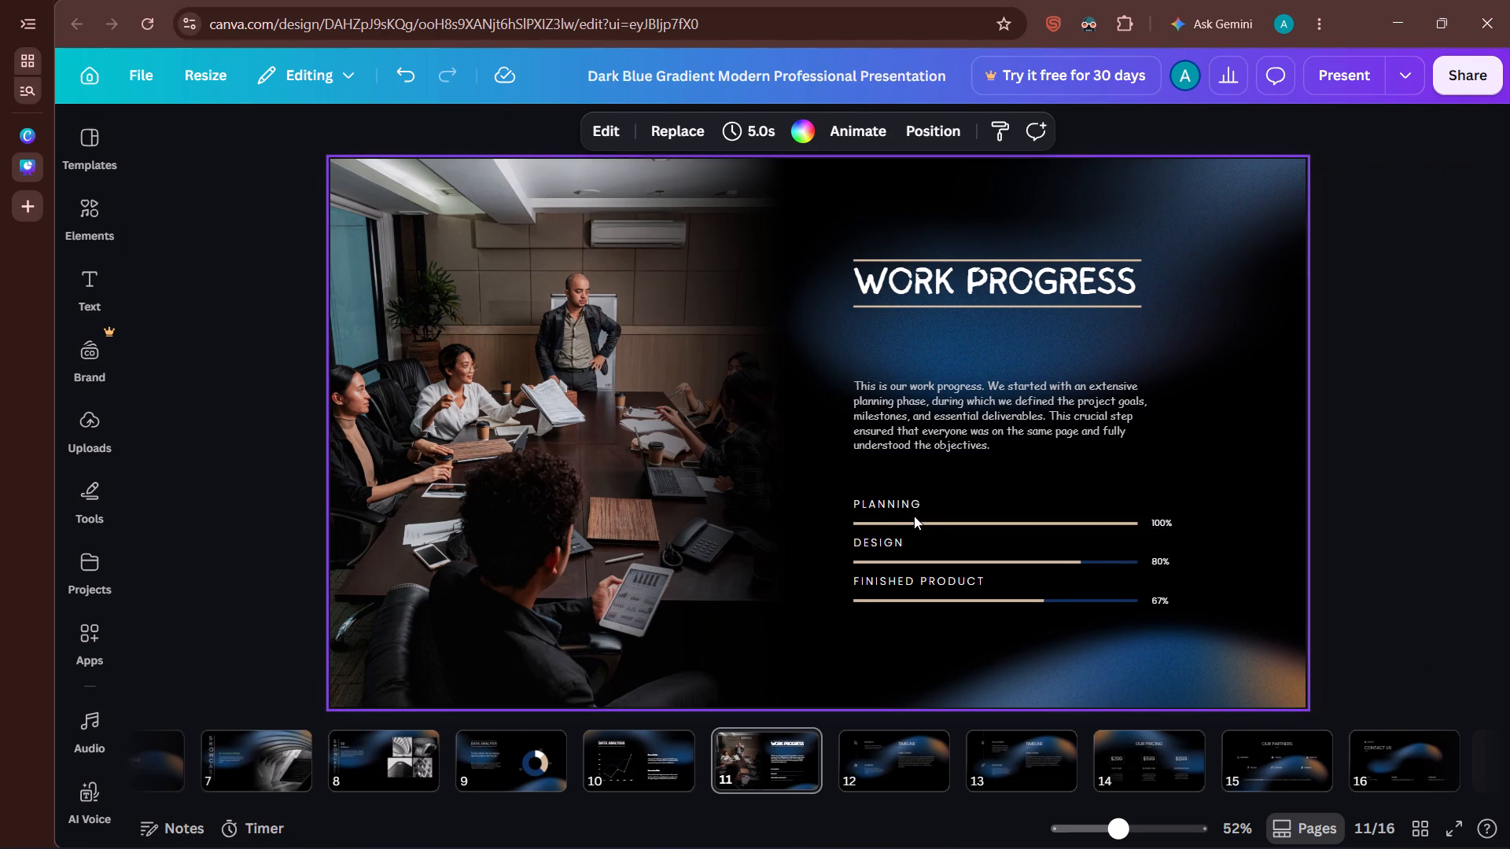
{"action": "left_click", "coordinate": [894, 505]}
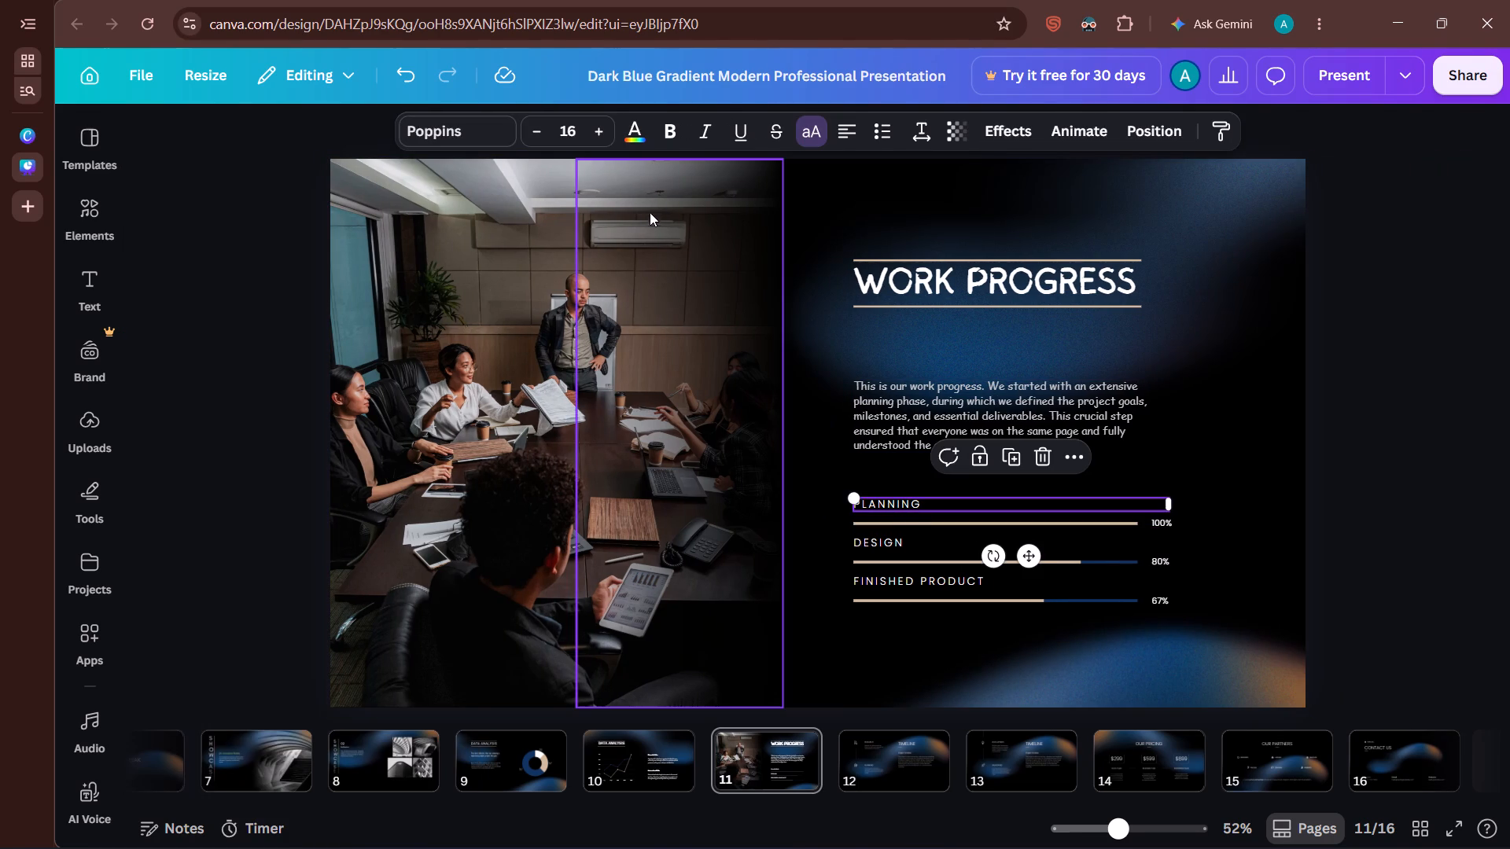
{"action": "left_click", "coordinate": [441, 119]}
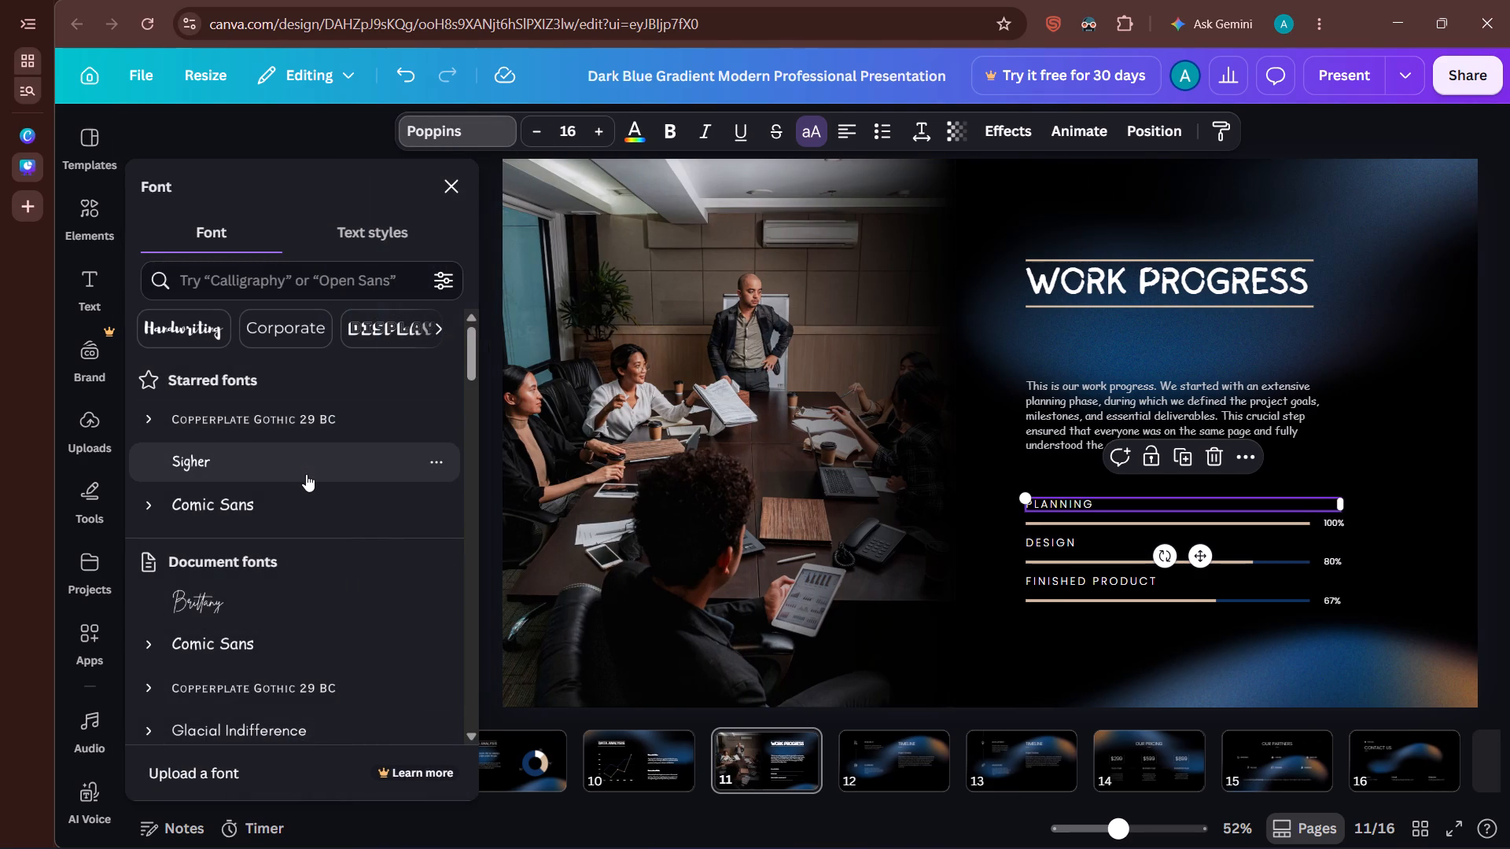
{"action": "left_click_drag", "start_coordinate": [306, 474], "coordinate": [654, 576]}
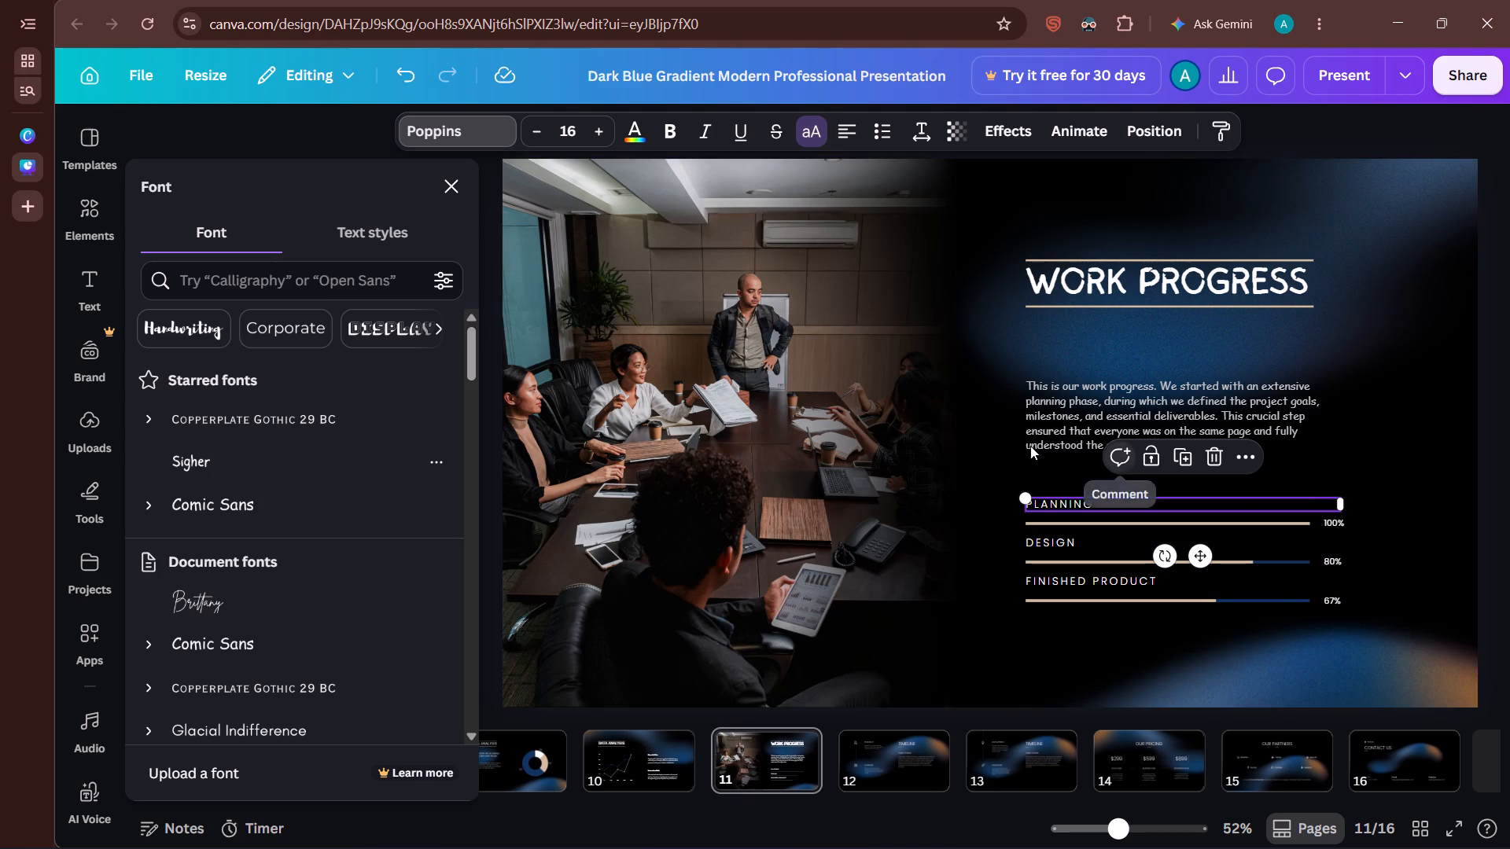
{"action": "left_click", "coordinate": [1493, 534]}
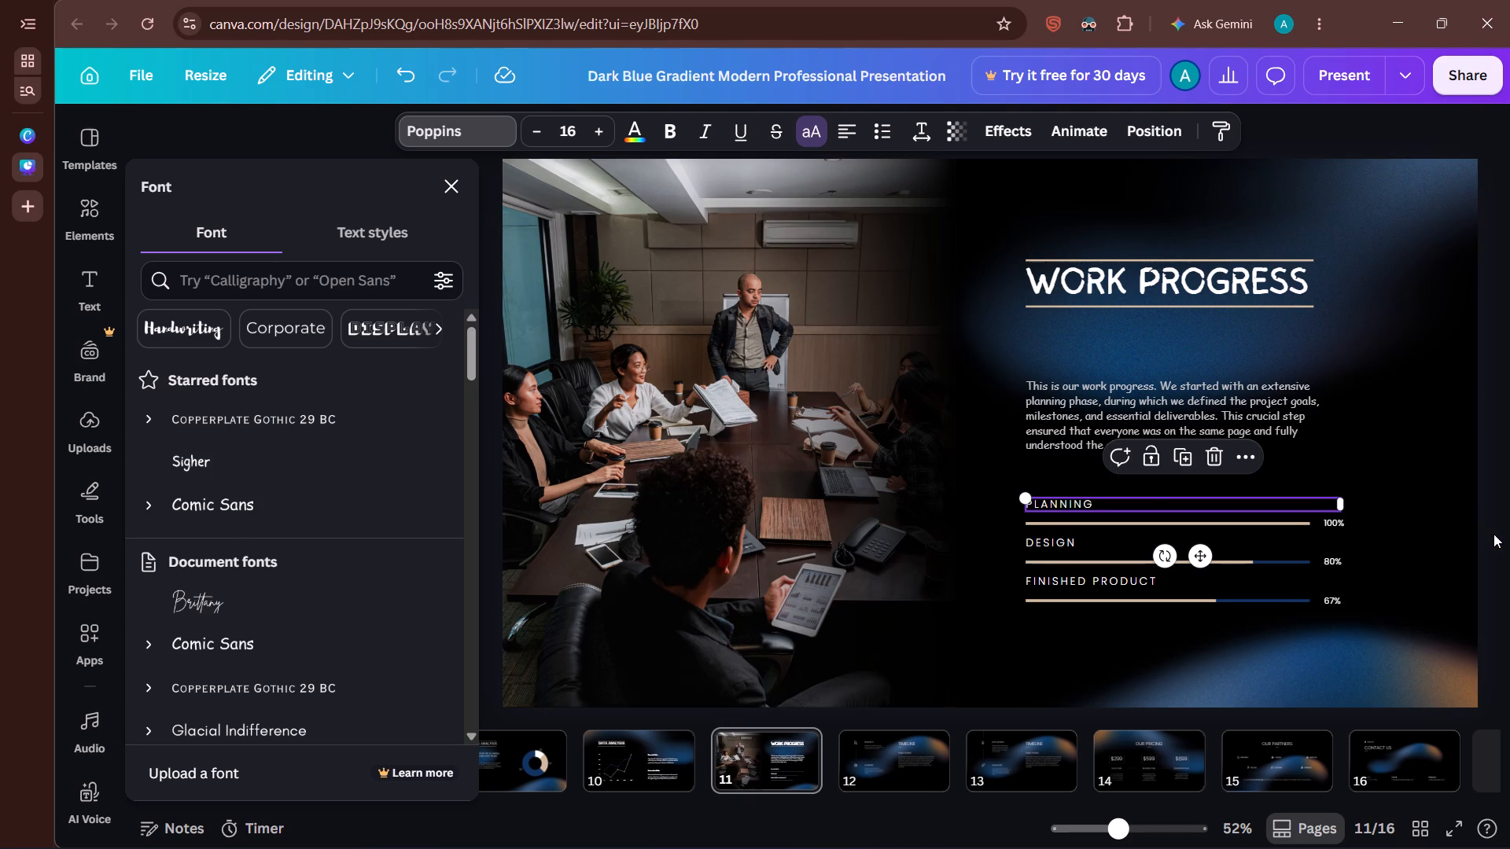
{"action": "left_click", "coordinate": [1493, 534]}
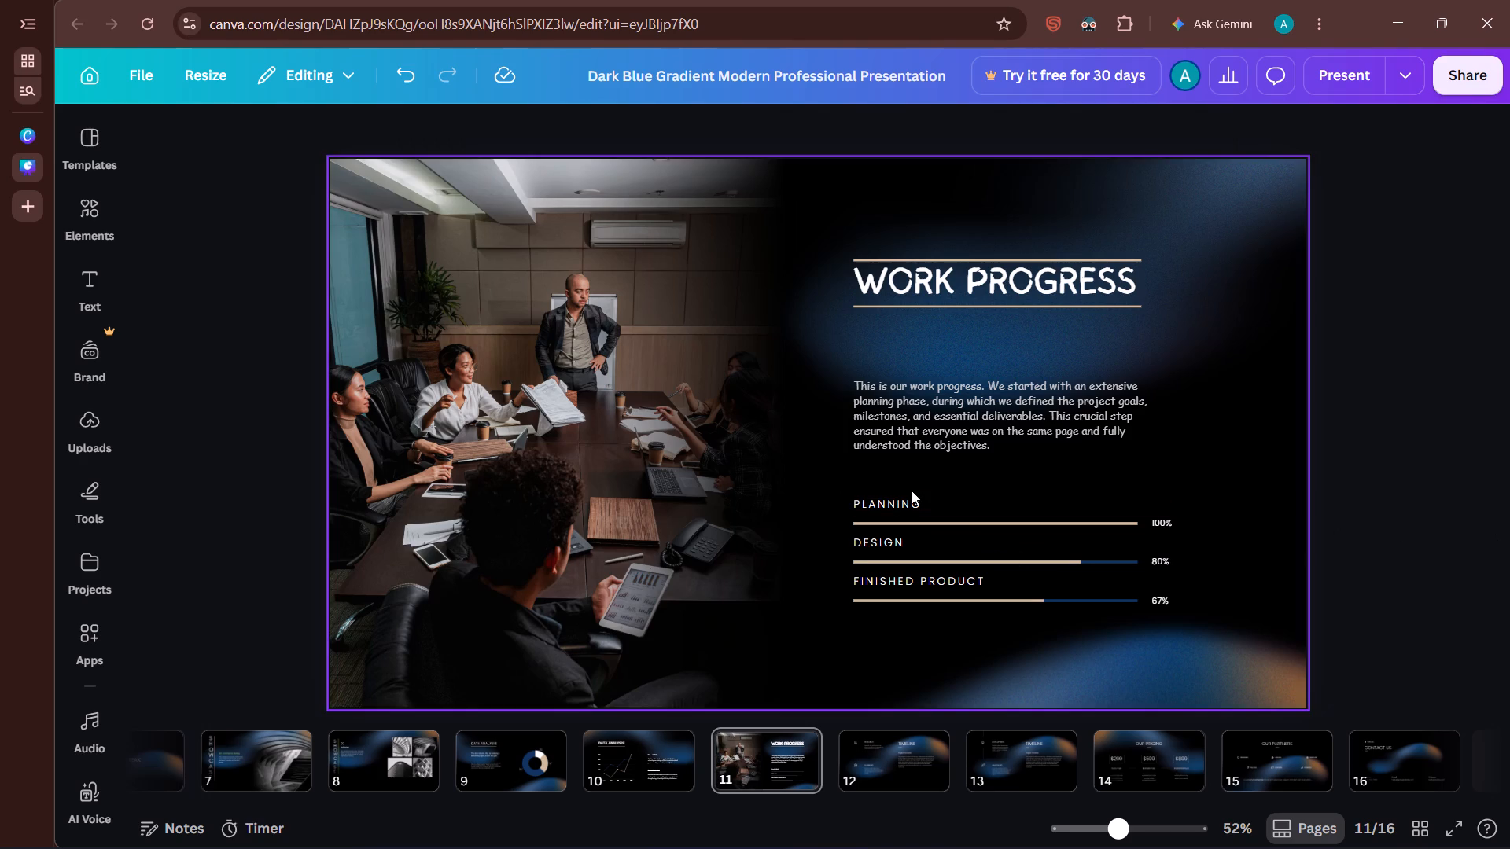
Change the font of the PLANNING progress bar label to Comic Sans.
{"action": "left_click", "coordinate": [904, 497]}
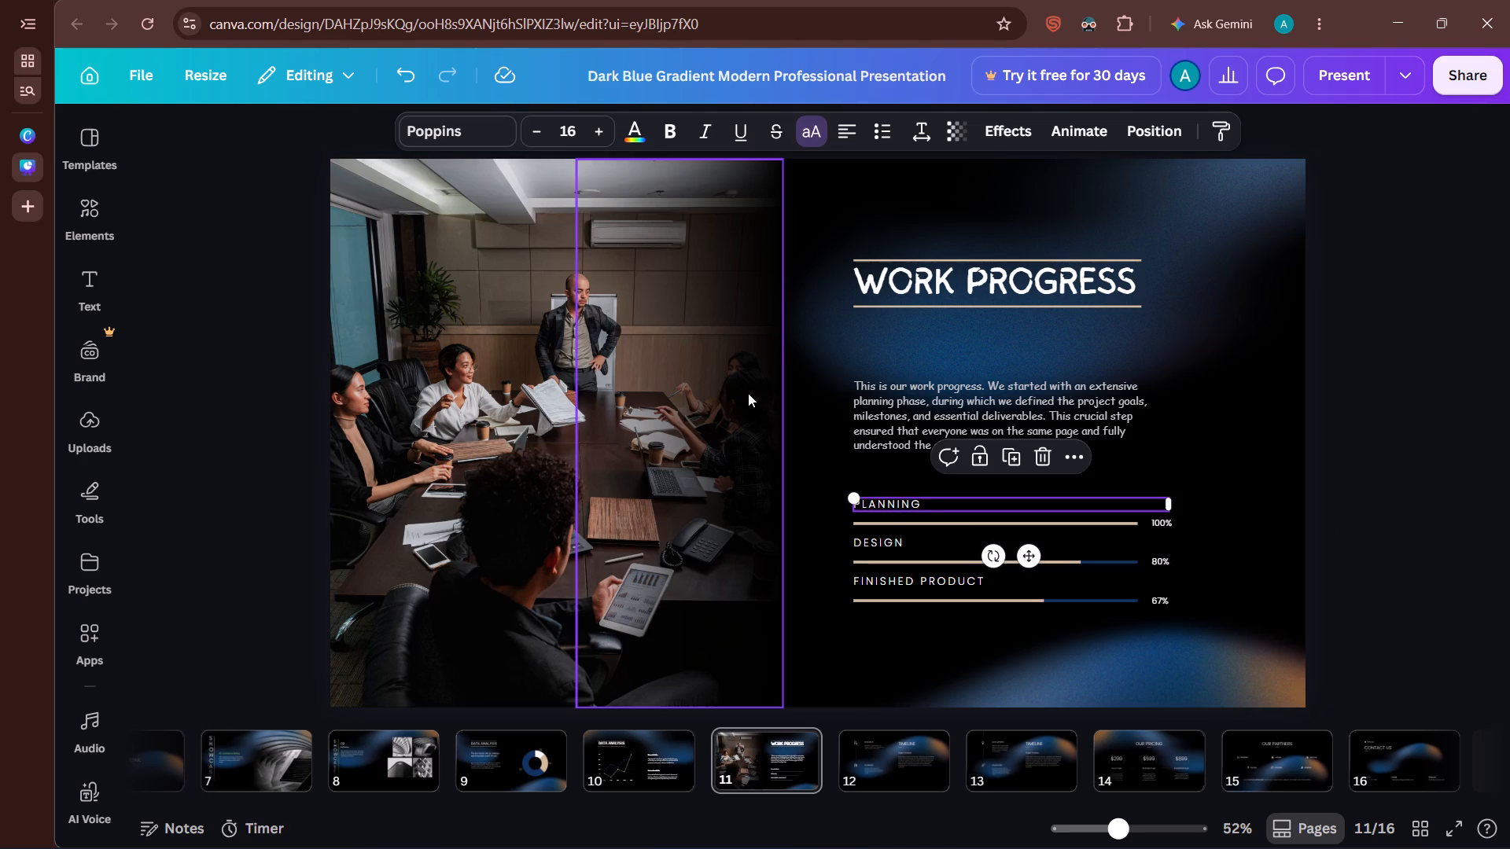
{"action": "left_click", "coordinate": [465, 120]}
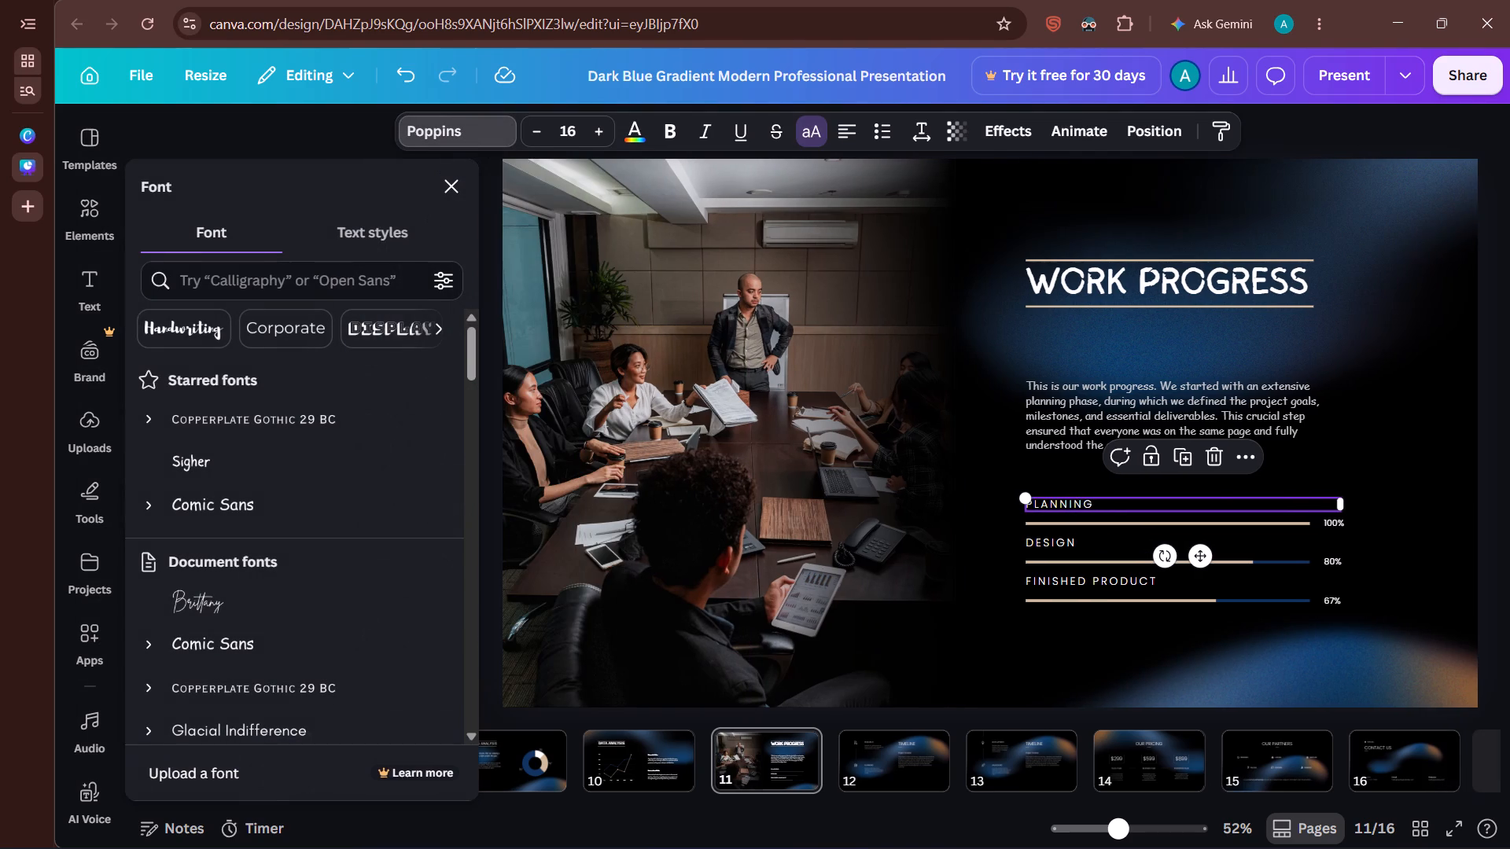
{"action": "left_click", "coordinate": [331, 511]}
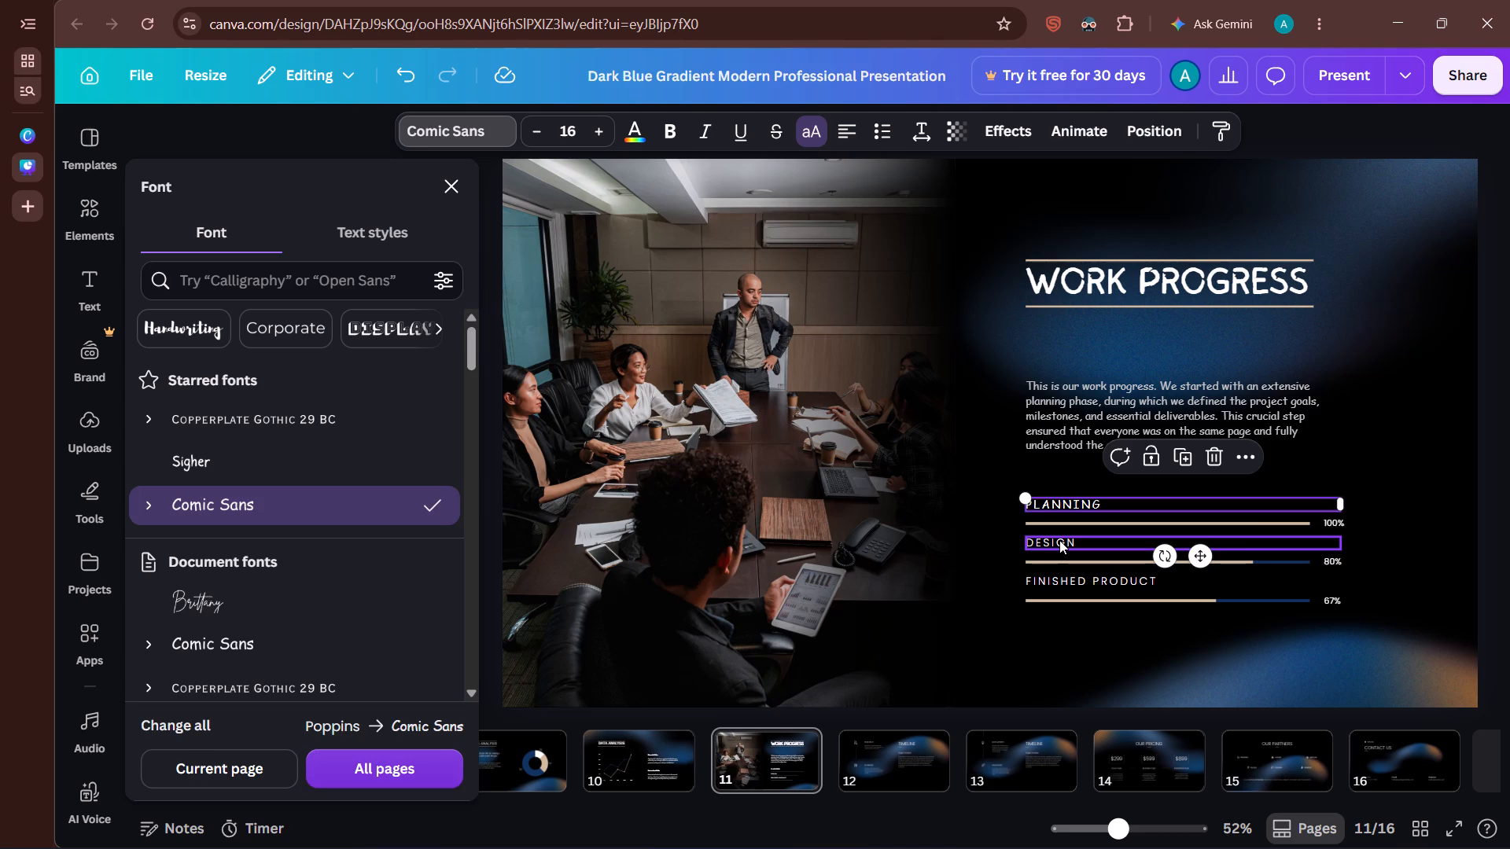
Change the font of the DESIGN progress bar label to Comic Sans.
{"action": "left_click", "coordinate": [1061, 540]}
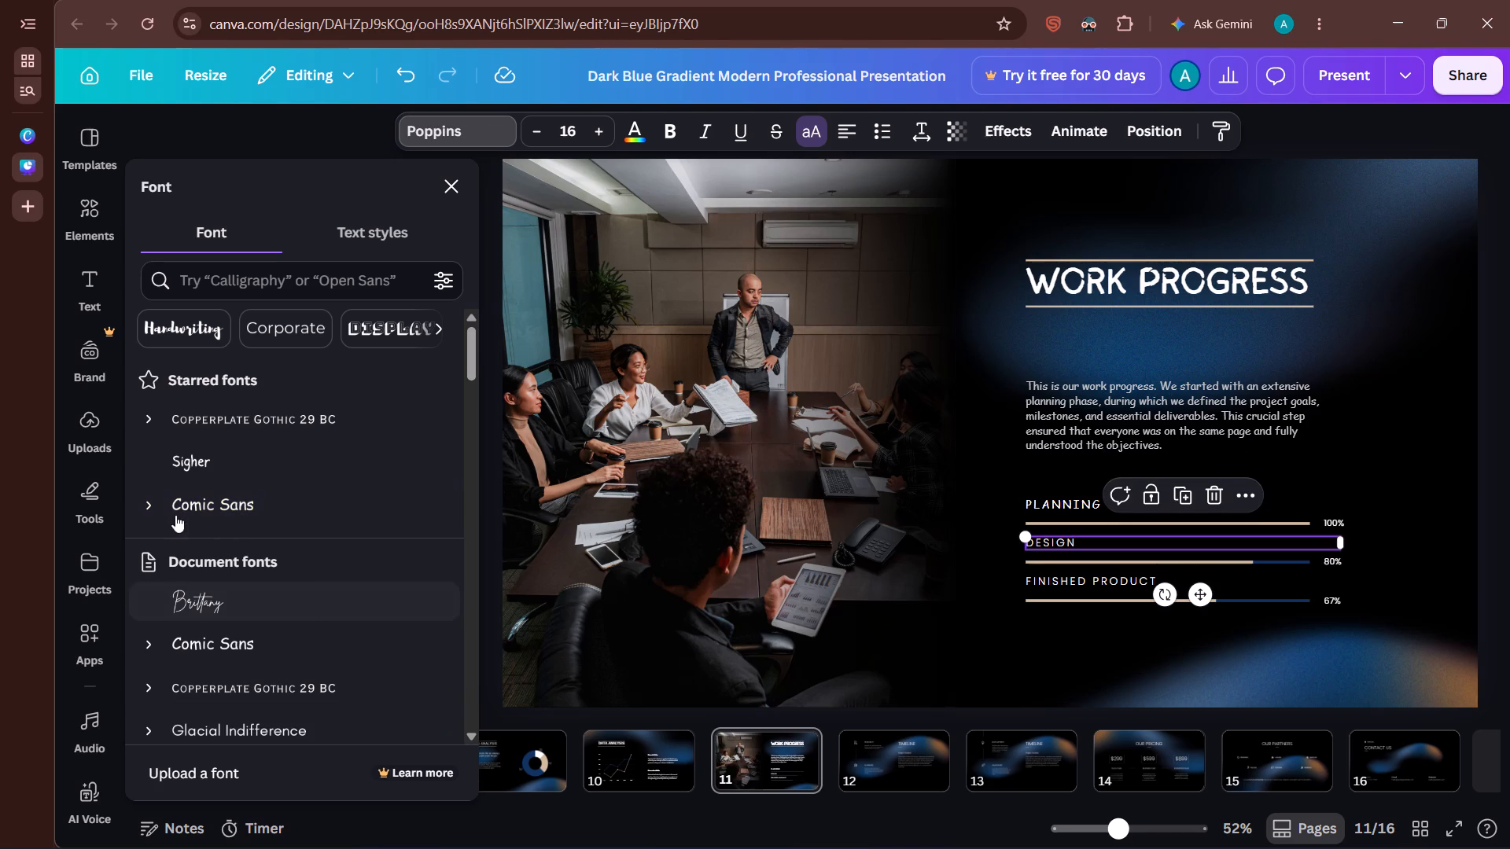
{"action": "left_click", "coordinate": [160, 501]}
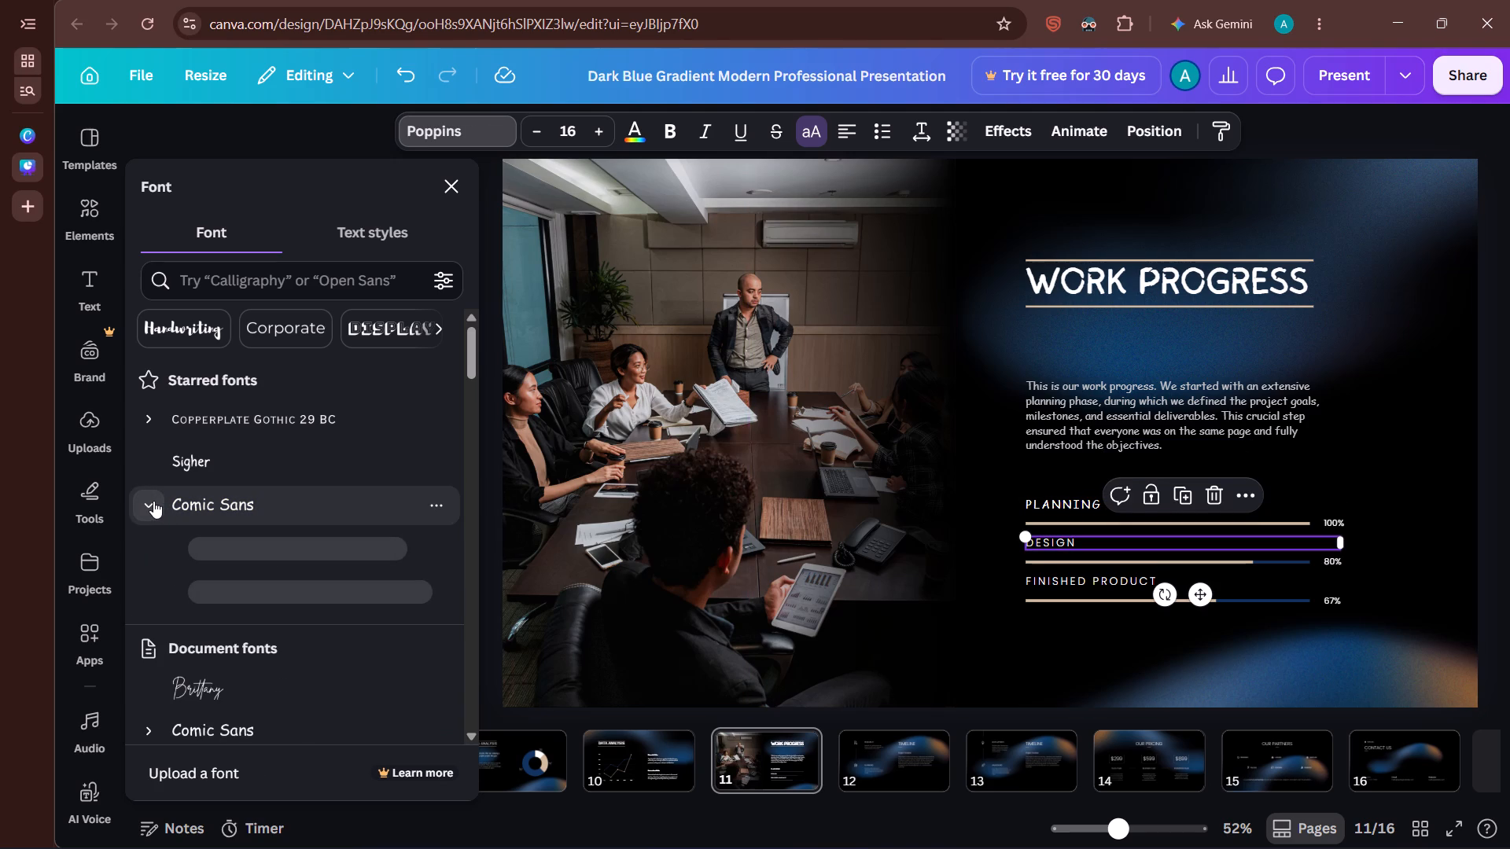
{"action": "left_click", "coordinate": [153, 501]}
{"action": "left_click", "coordinate": [214, 491]}
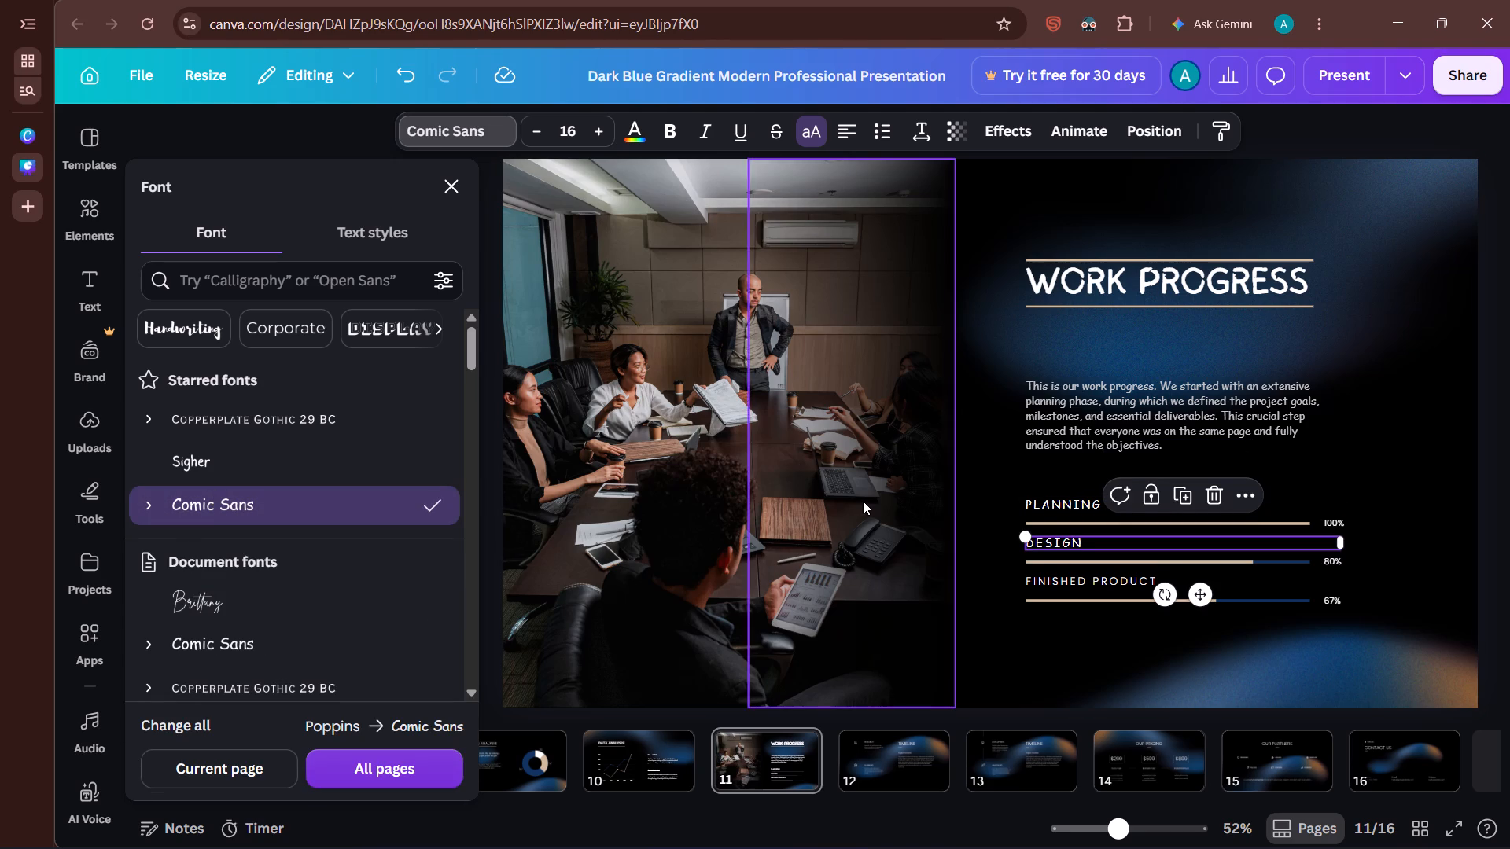
Change the font of the FINISHED PRODUCT progress bar label to Comic Sans and clear the text selection.
{"action": "left_click", "coordinate": [1085, 583]}
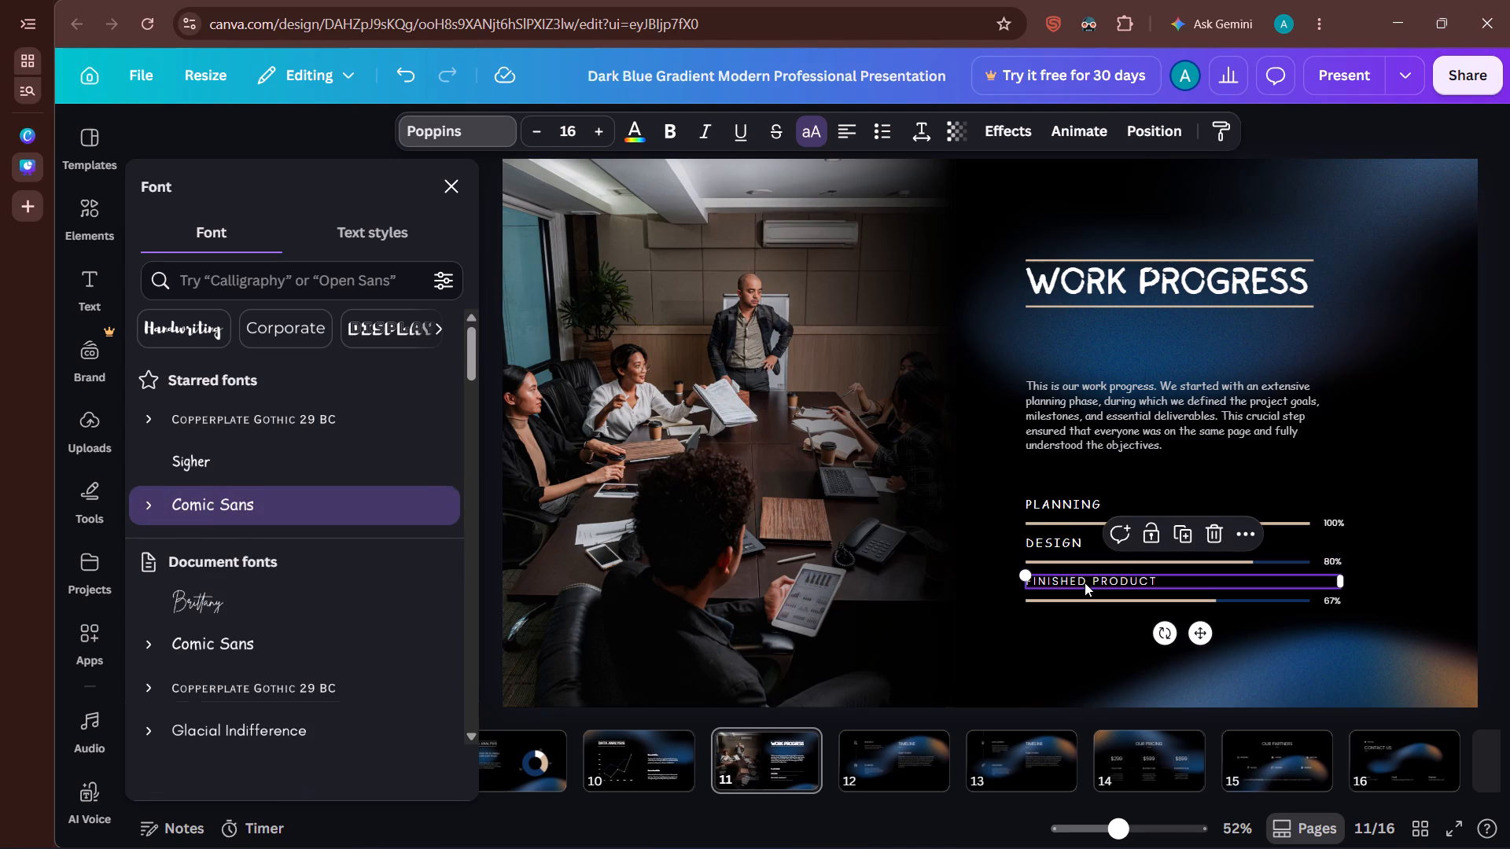
{"action": "left_click", "coordinate": [290, 502]}
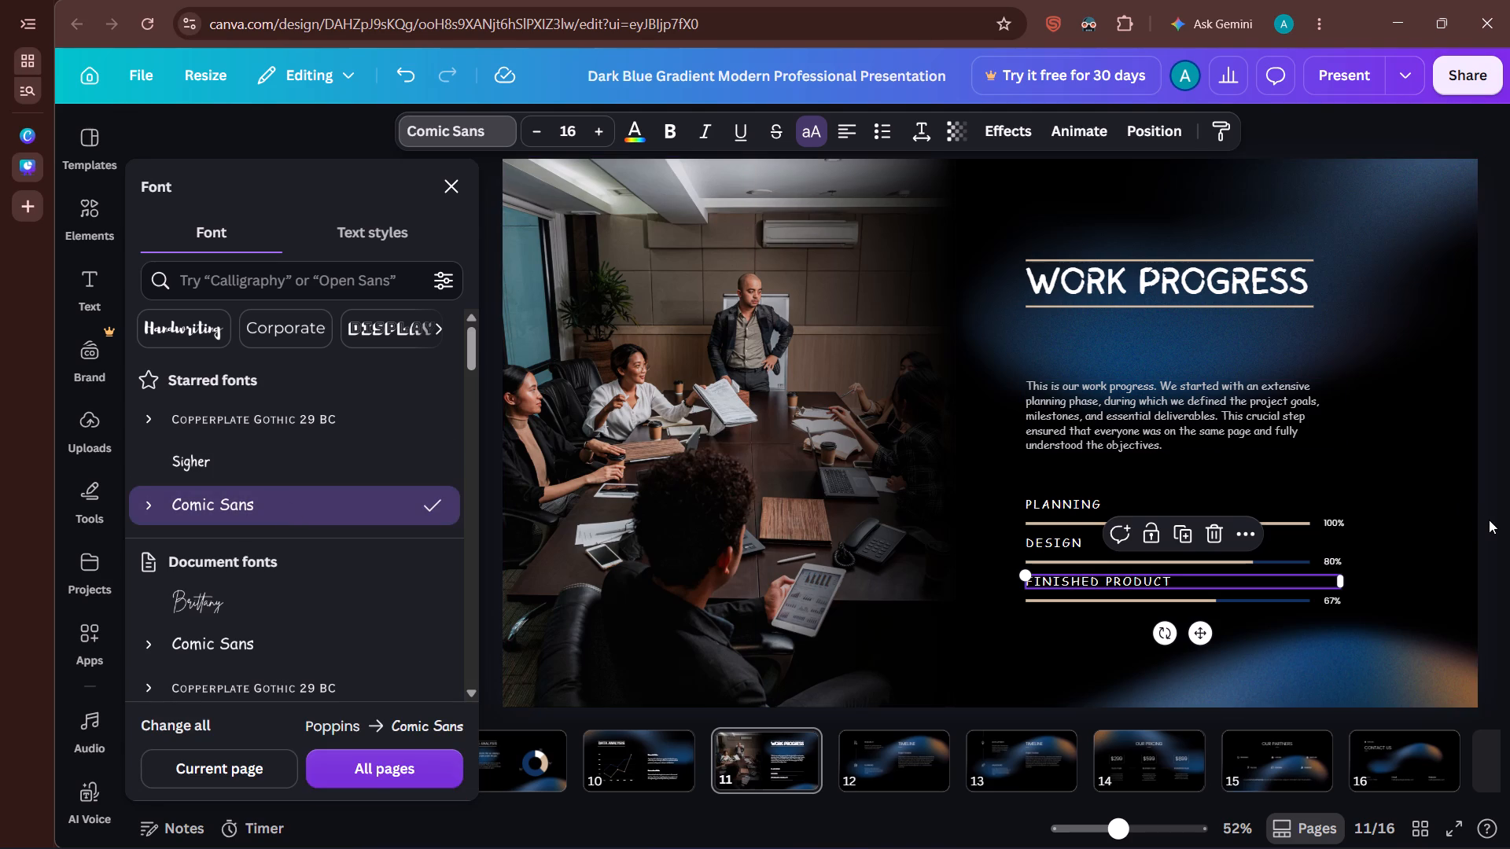
{"action": "left_click", "coordinate": [1489, 520]}
{"action": "left_click", "coordinate": [1357, 509]}
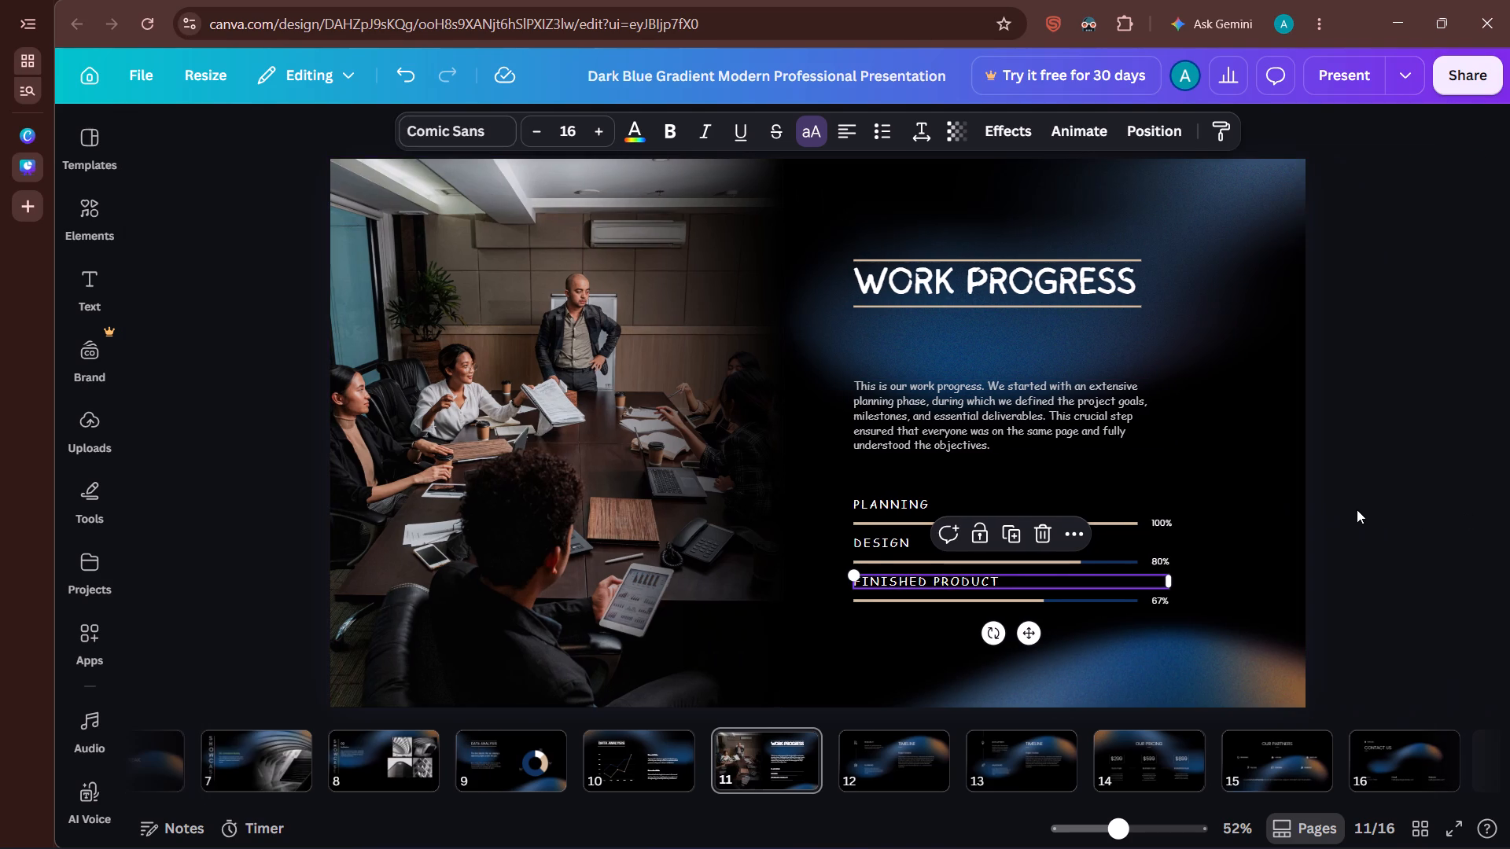
{"action": "left_click", "coordinate": [1071, 517]}
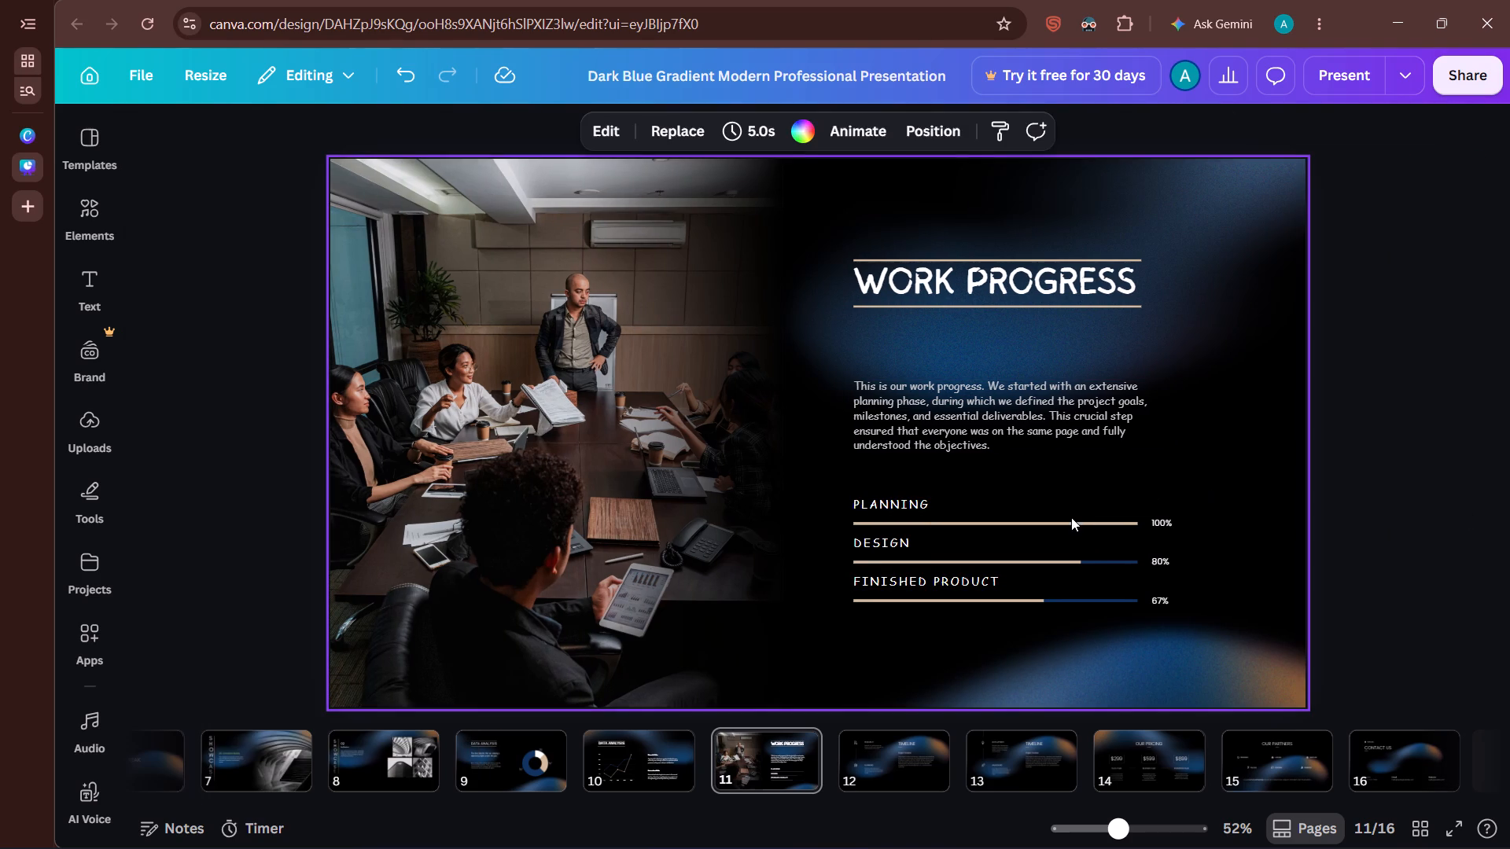
On page 12, change the font of the RESEARCH and PLANNING headings to Sigher.
{"action": "left_click", "coordinate": [889, 749]}
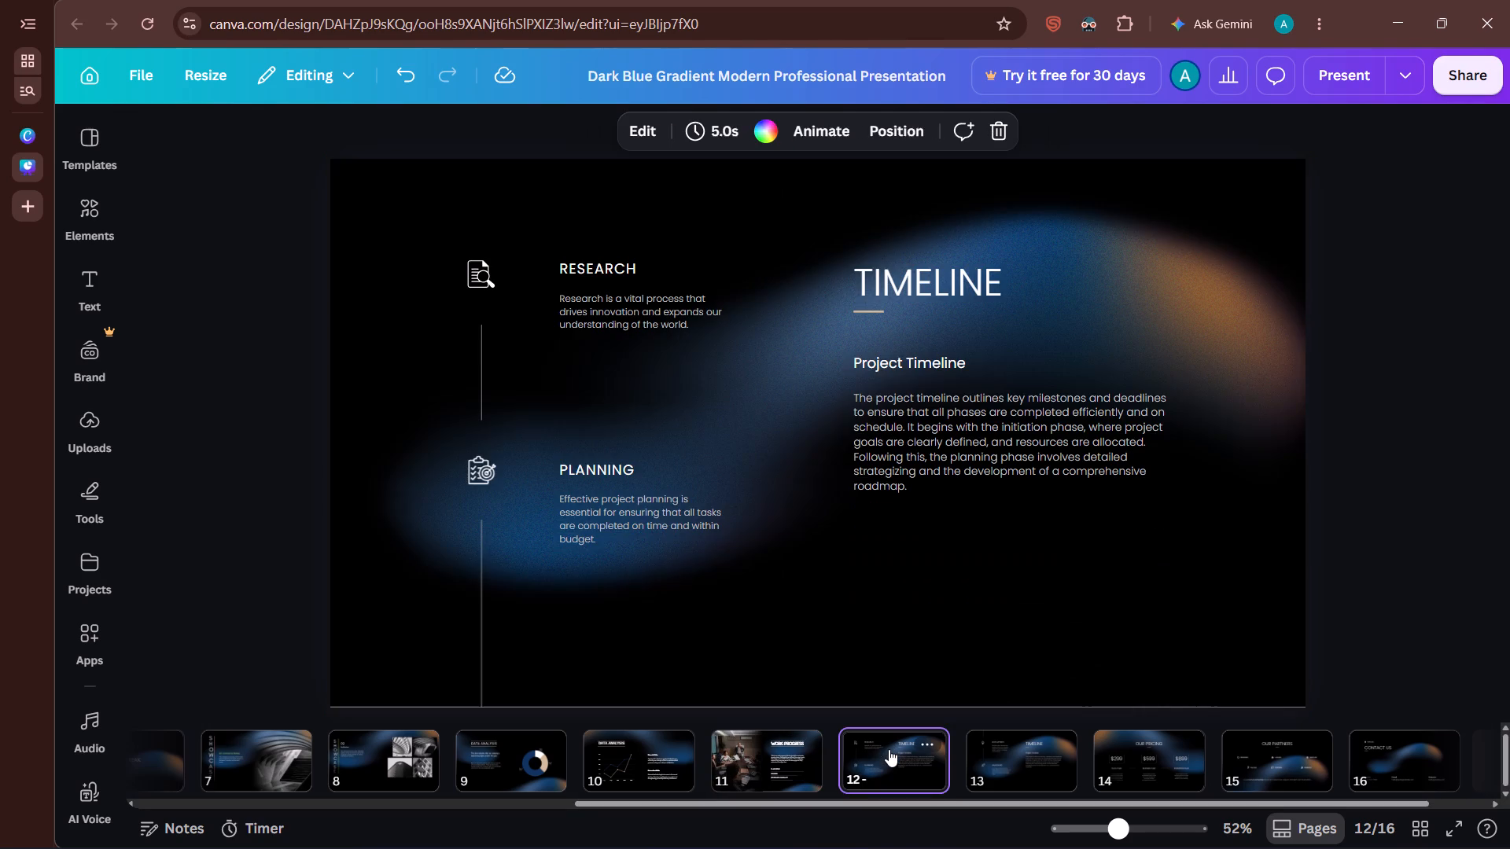
{"action": "left_click", "coordinate": [752, 741]}
{"action": "left_click", "coordinate": [621, 748]}
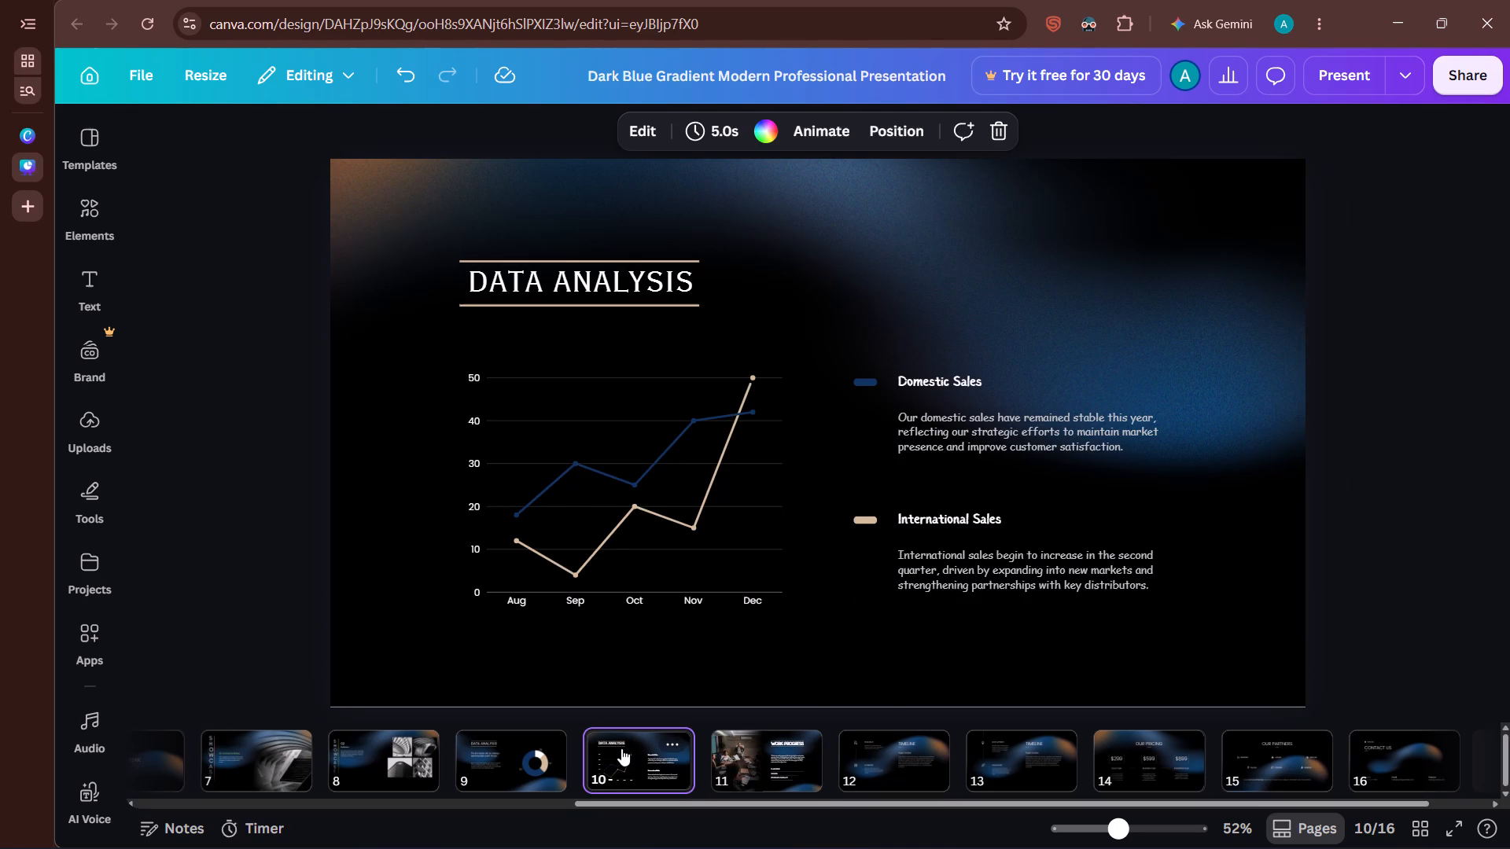
{"action": "left_click", "coordinate": [893, 748]}
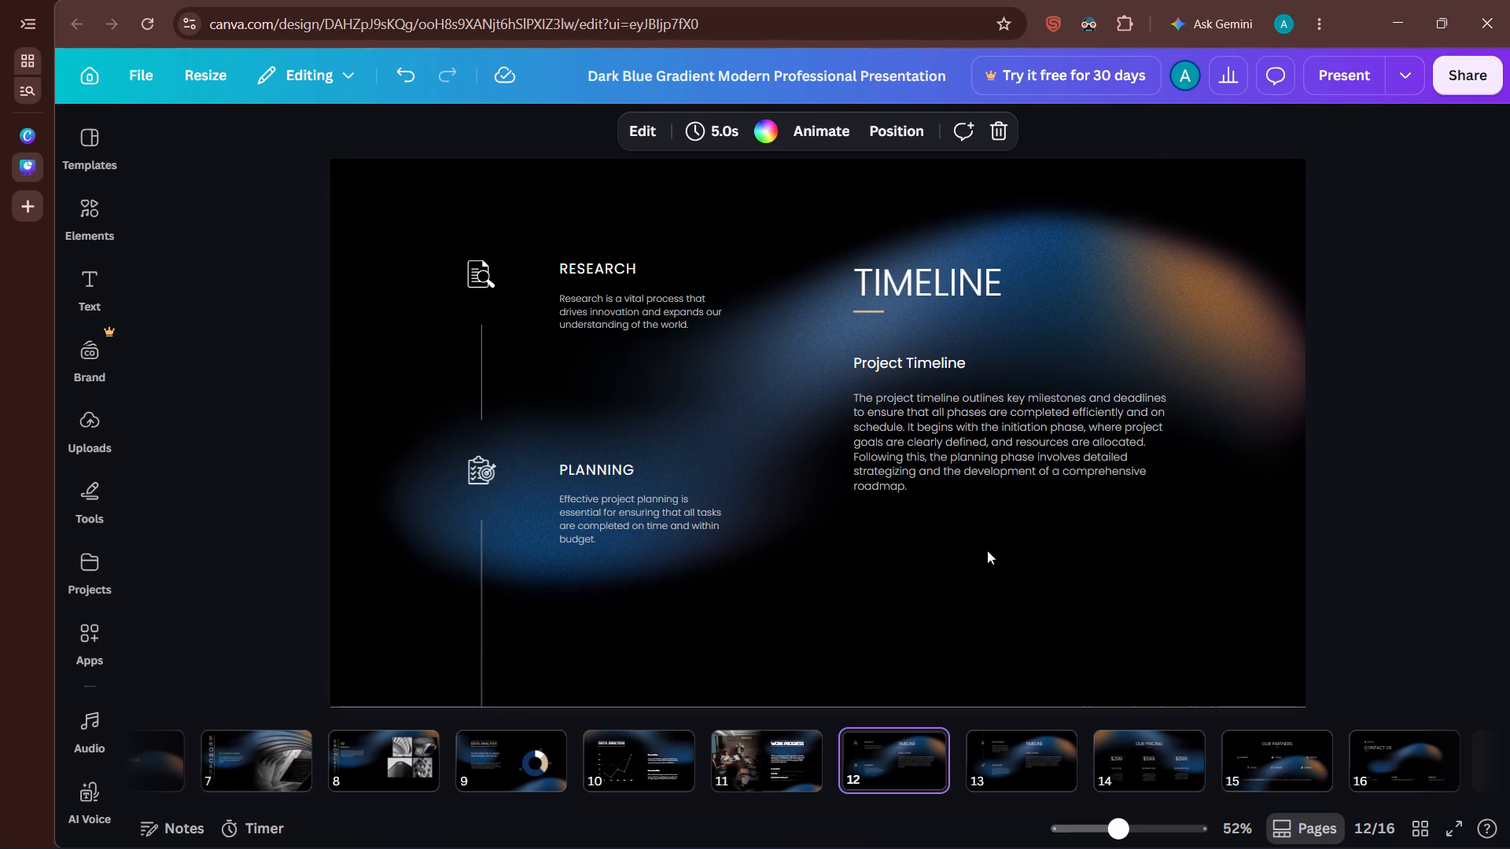
{"action": "left_click", "coordinate": [606, 274]}
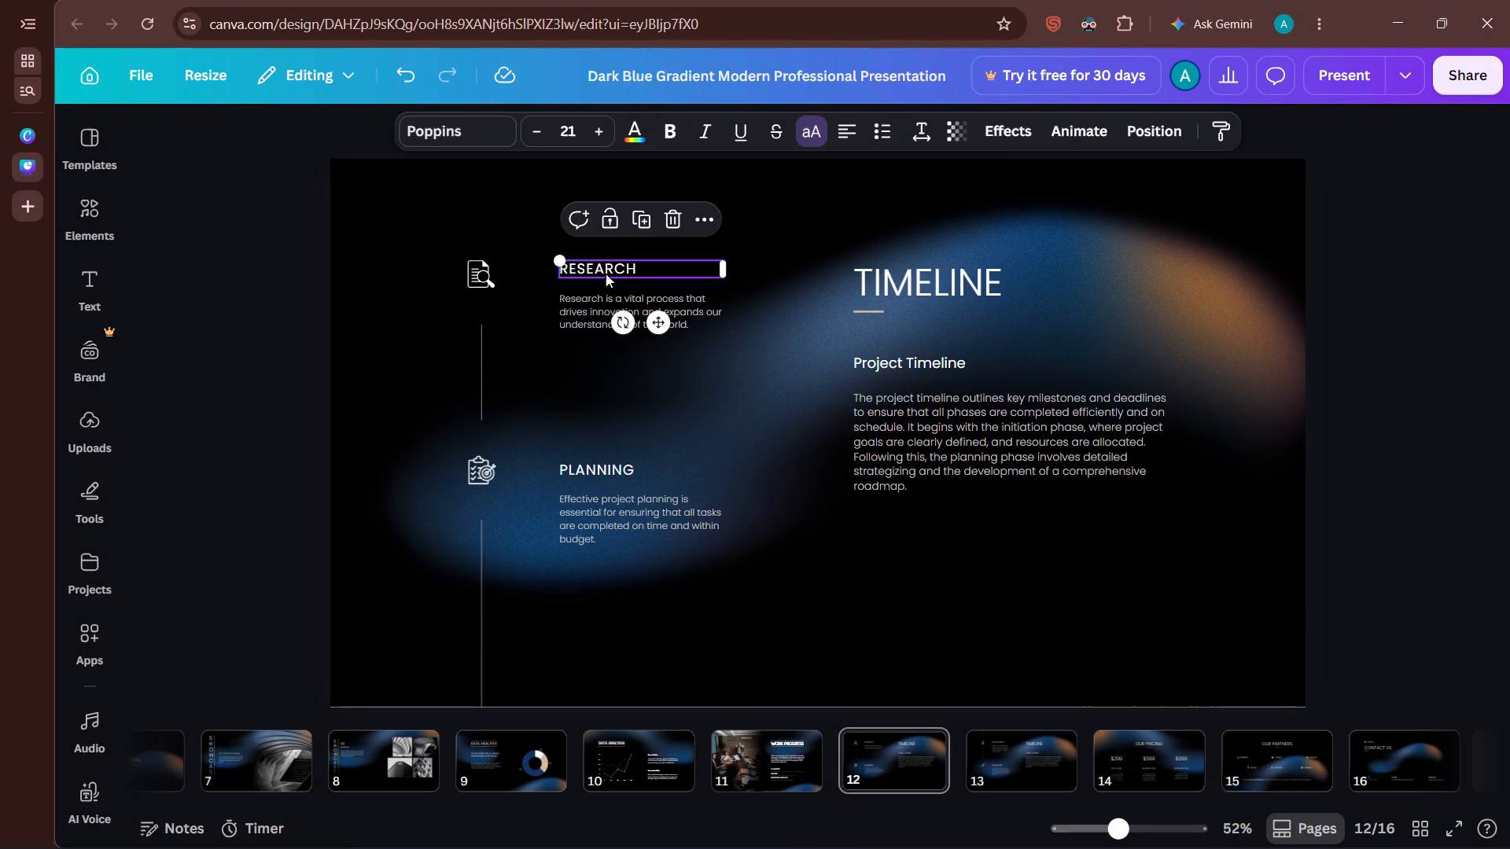
{"action": "left_click", "coordinate": [465, 142]}
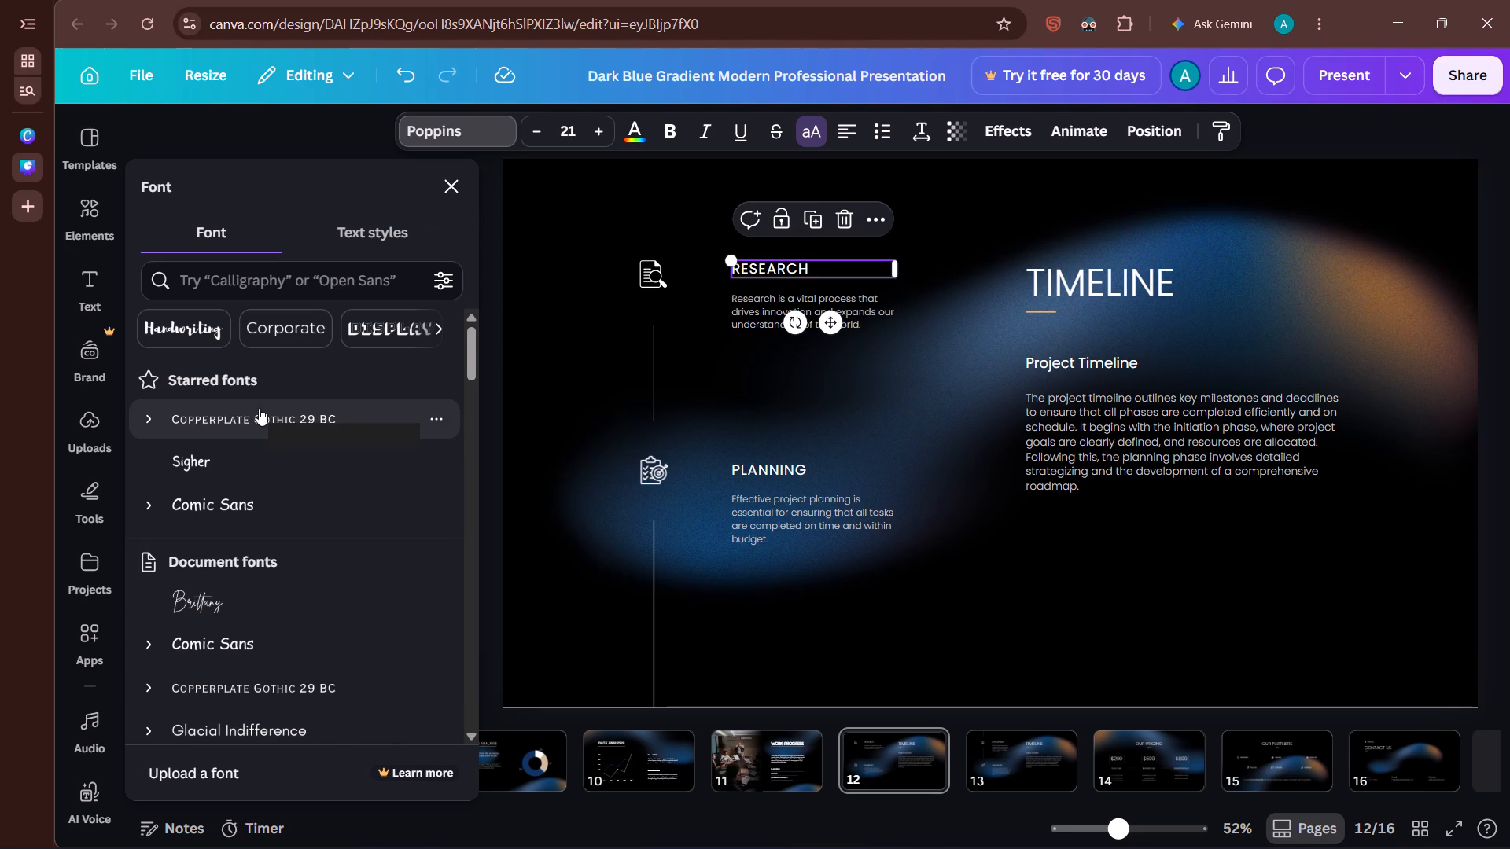
{"action": "left_click", "coordinate": [259, 408]}
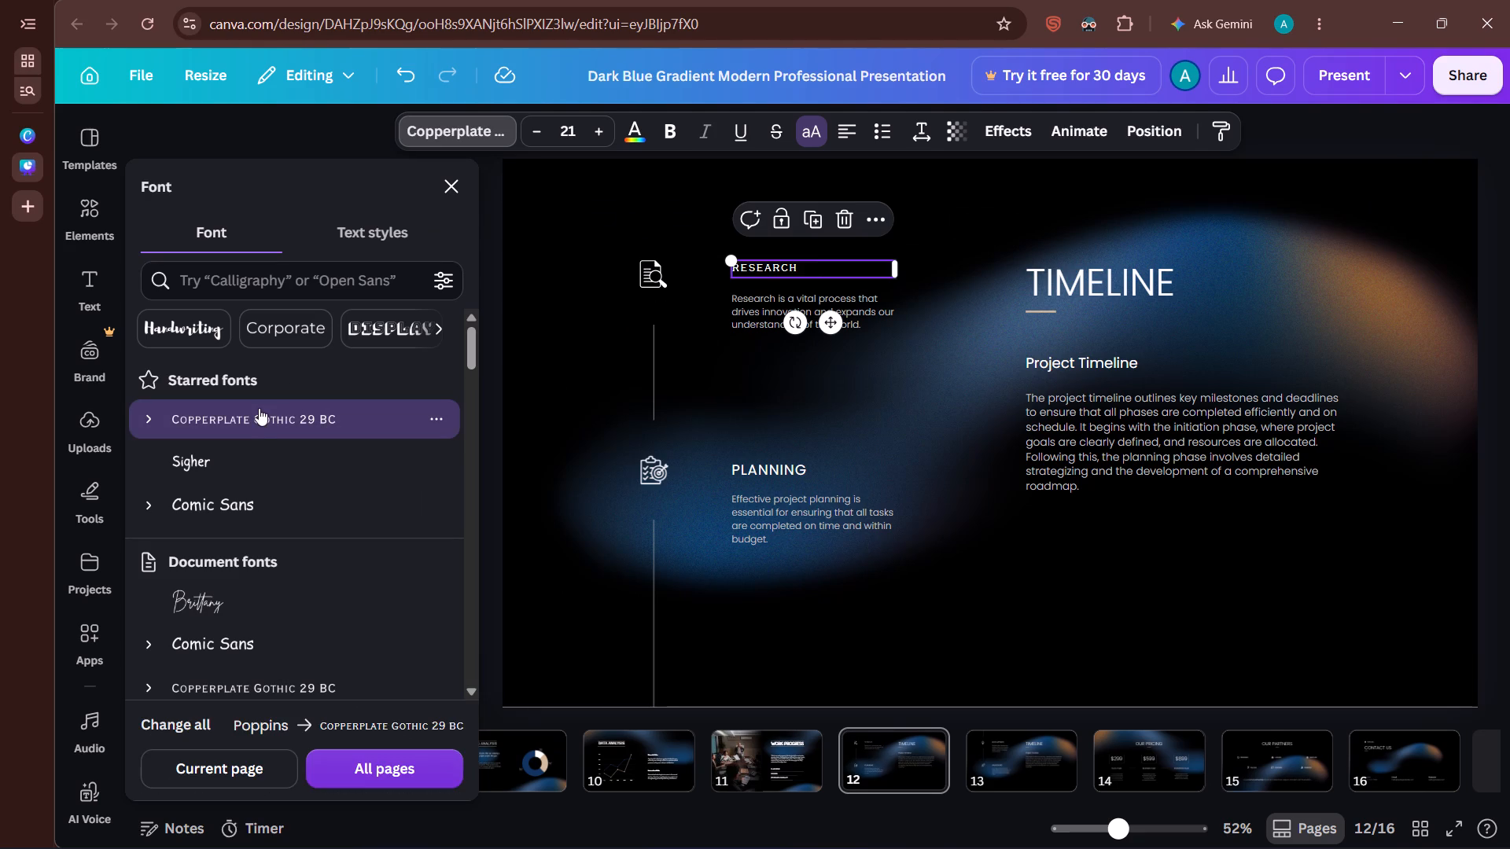
{"action": "left_click", "coordinate": [230, 465]}
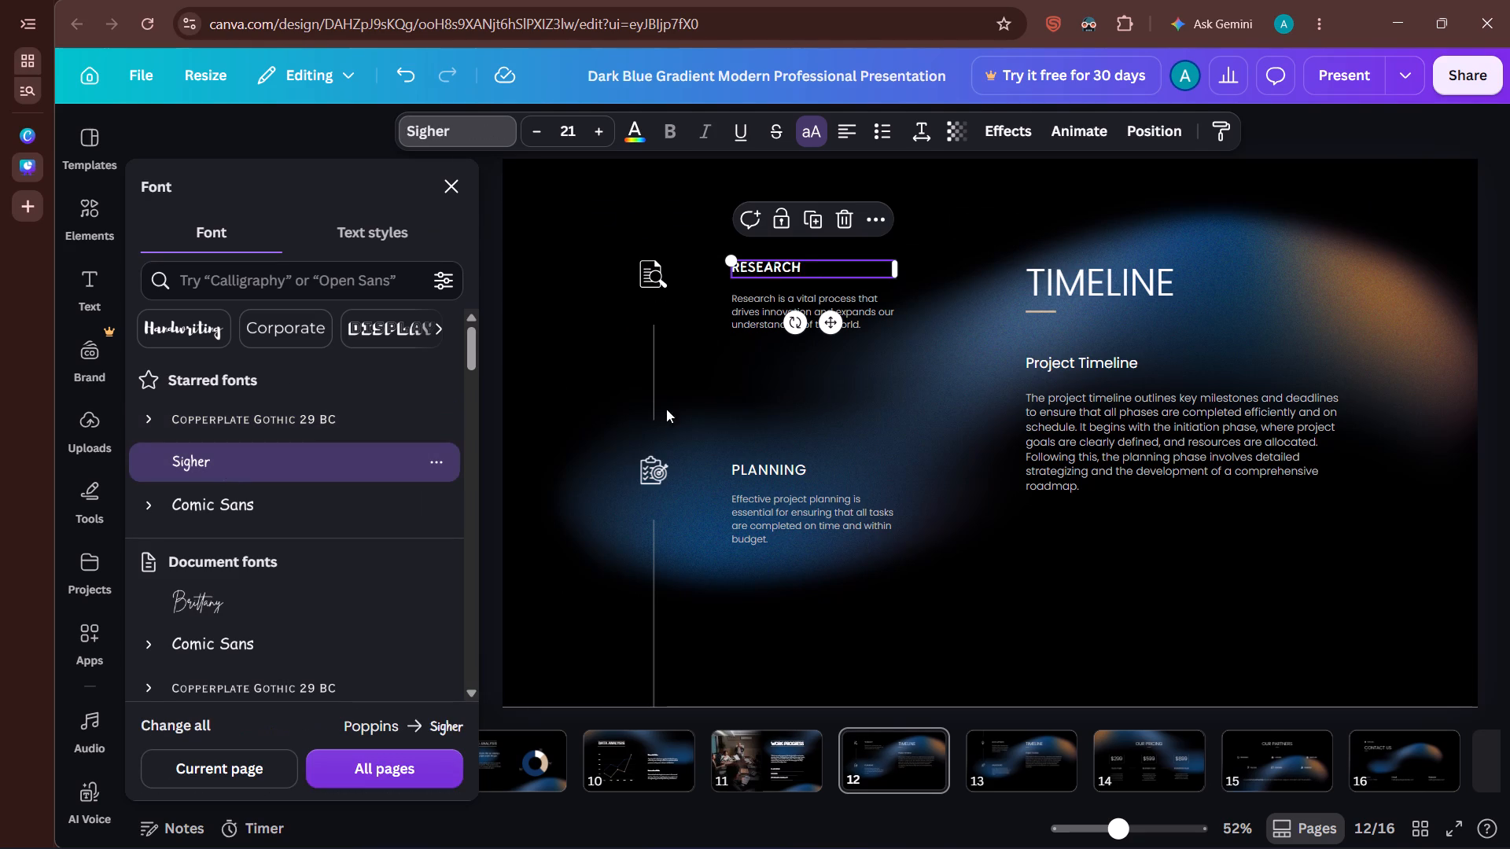
{"action": "left_click", "coordinate": [747, 461]}
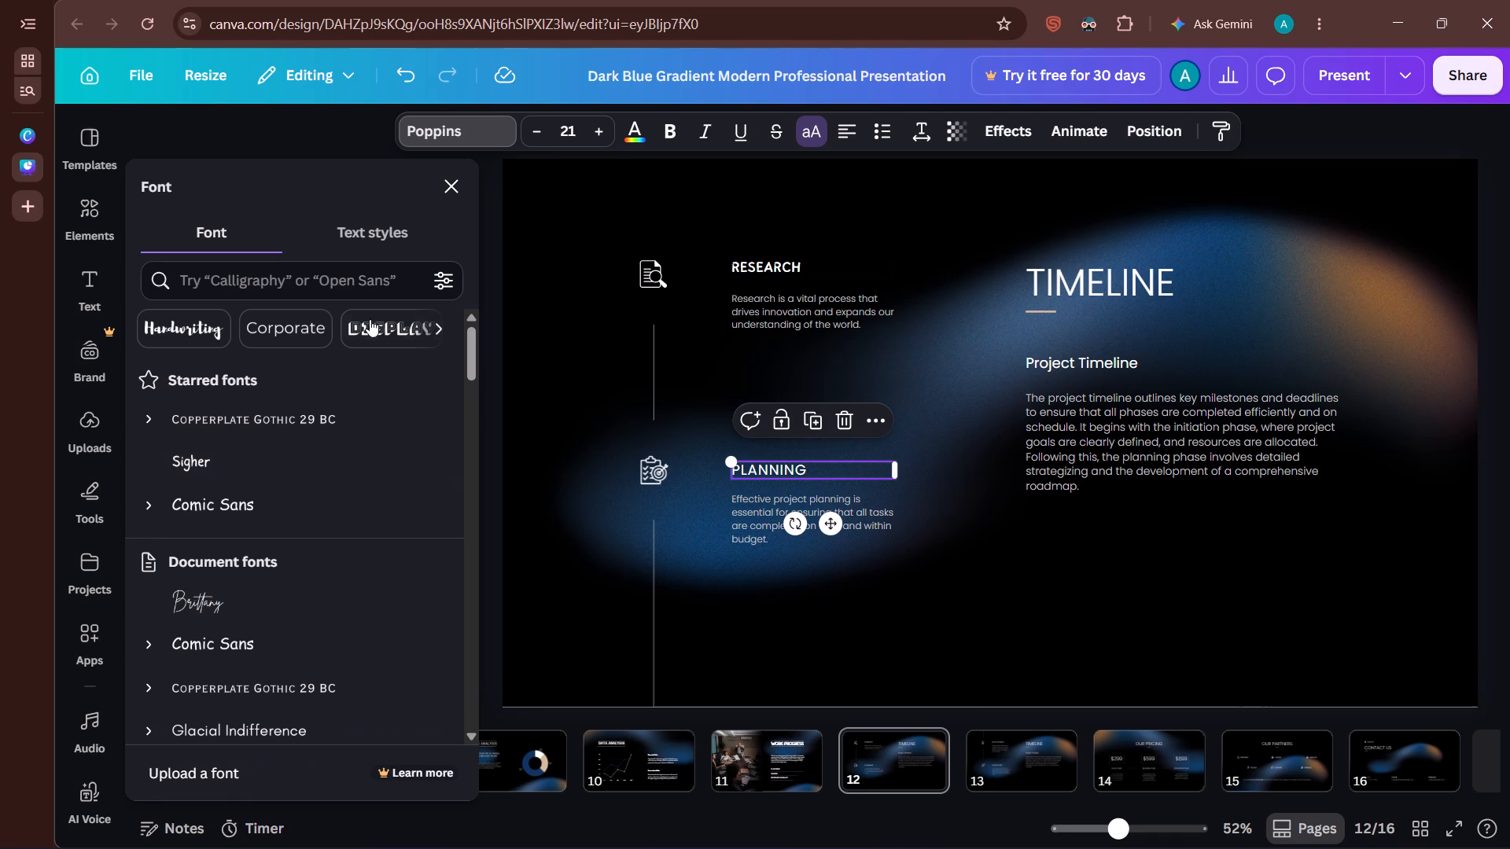
{"action": "left_click", "coordinate": [235, 469]}
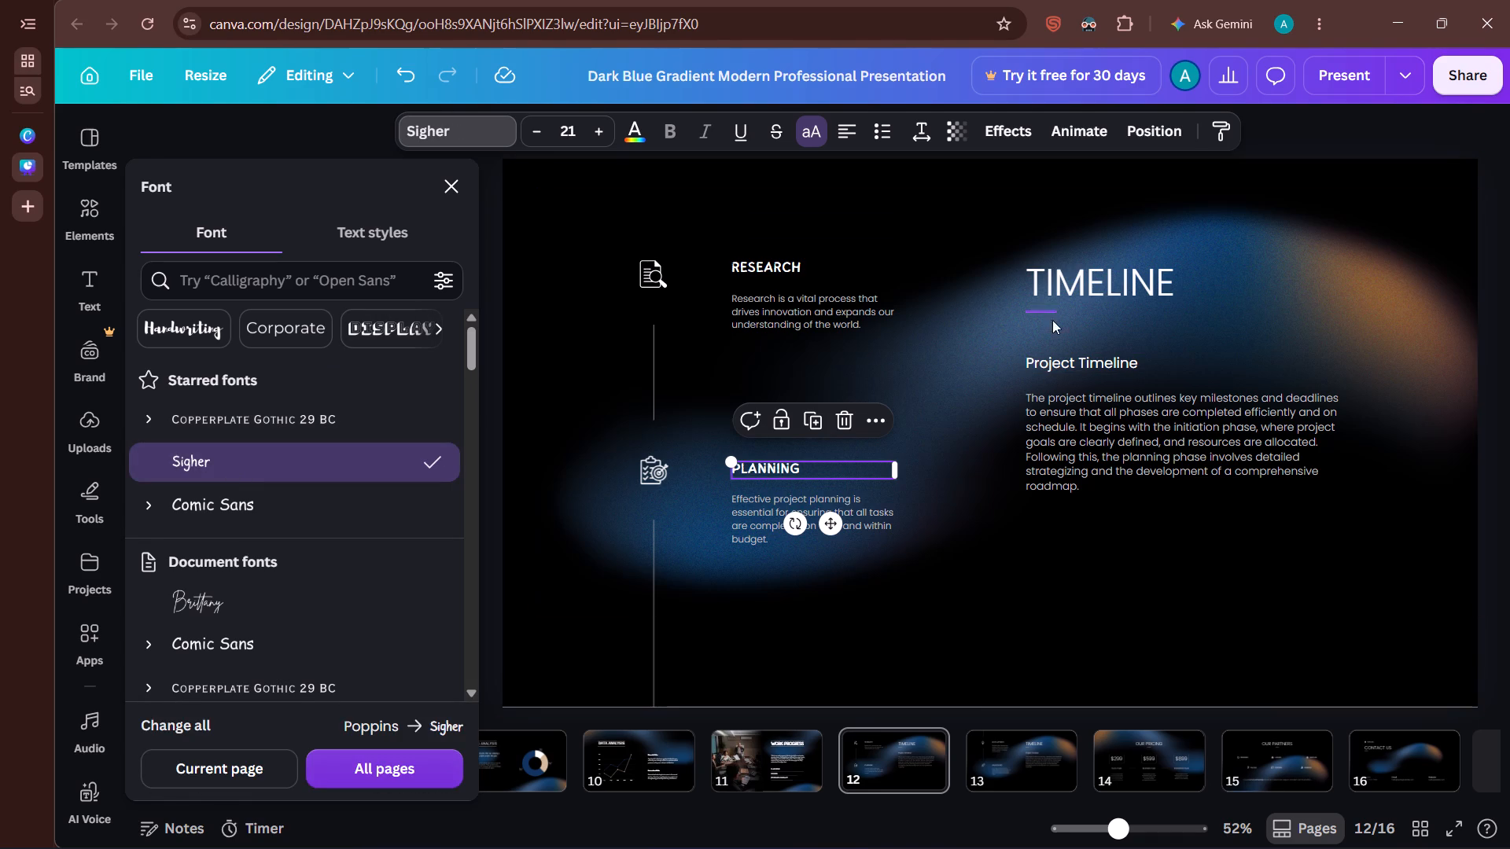
Change the font of the TIMELINE heading to Copperplate Gothic 29 BC.
{"action": "left_click", "coordinate": [1066, 299]}
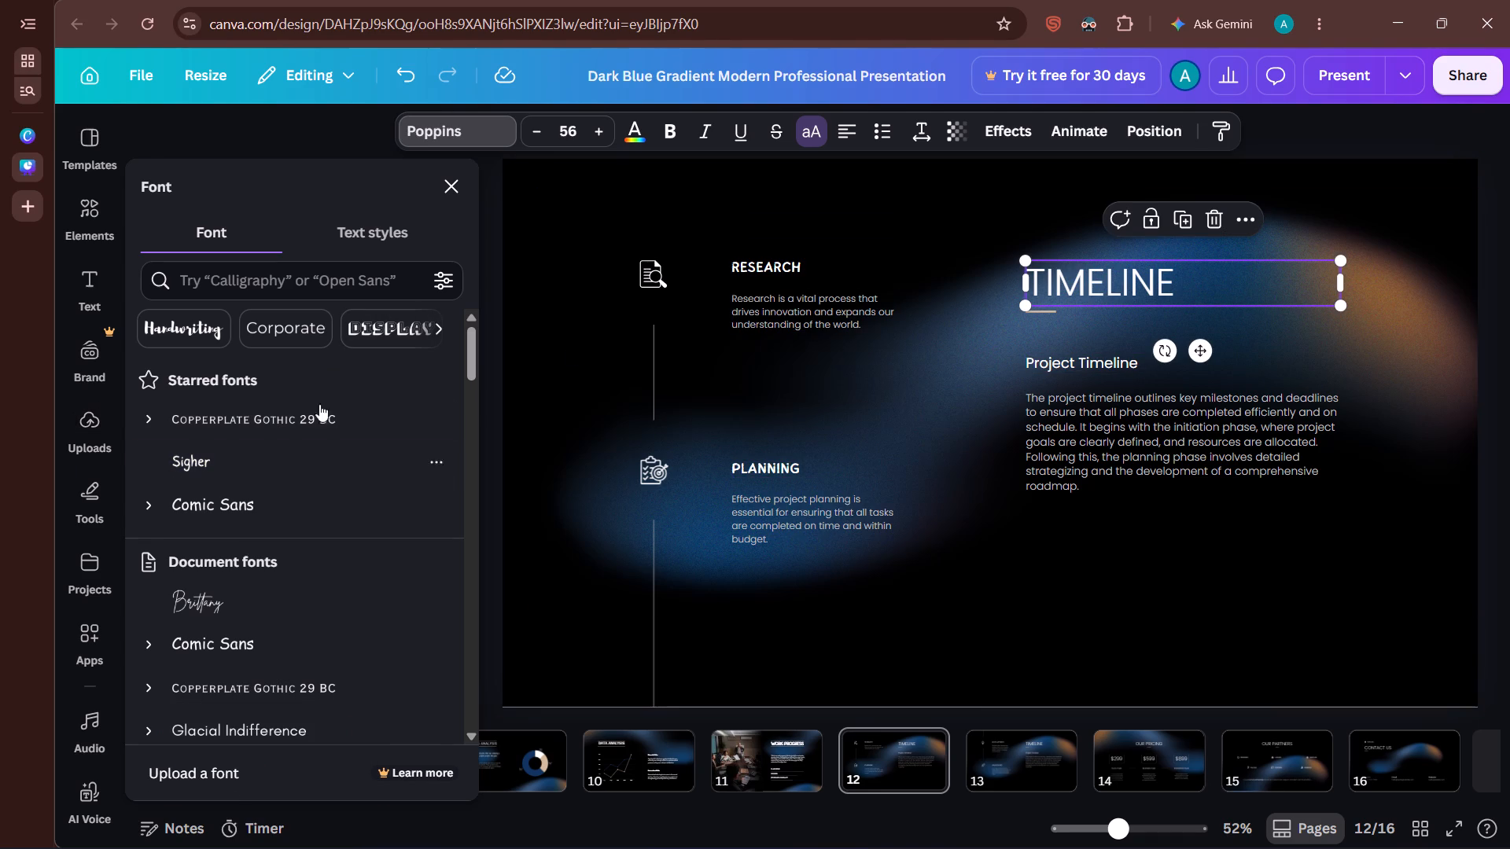
{"action": "left_click", "coordinate": [322, 426]}
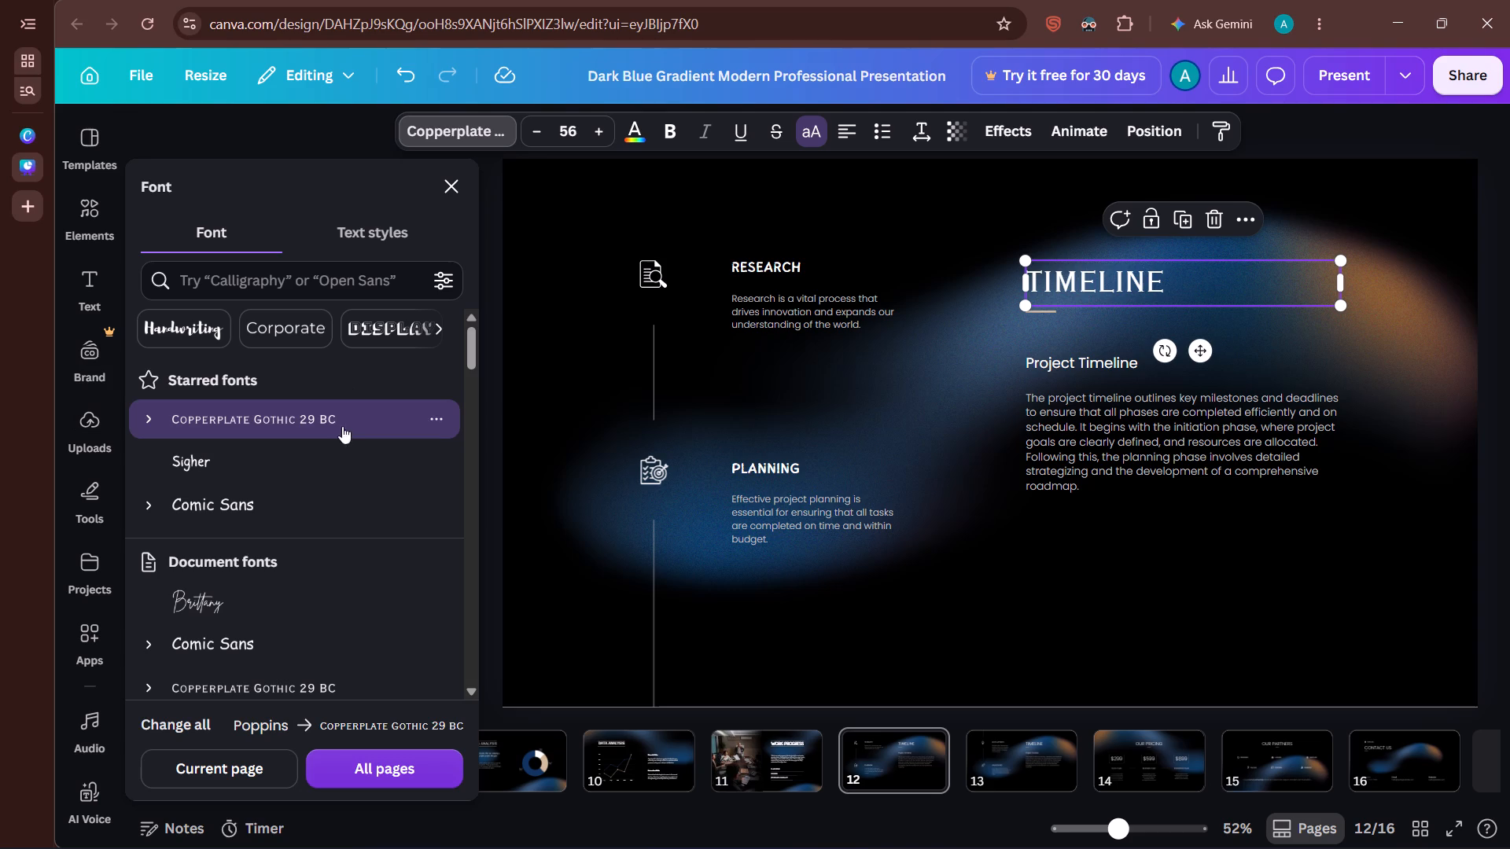
Extend the short line under TIMELINE to a level underline about 284 long, spanning the heading's width.
{"action": "left_click", "coordinate": [1051, 318]}
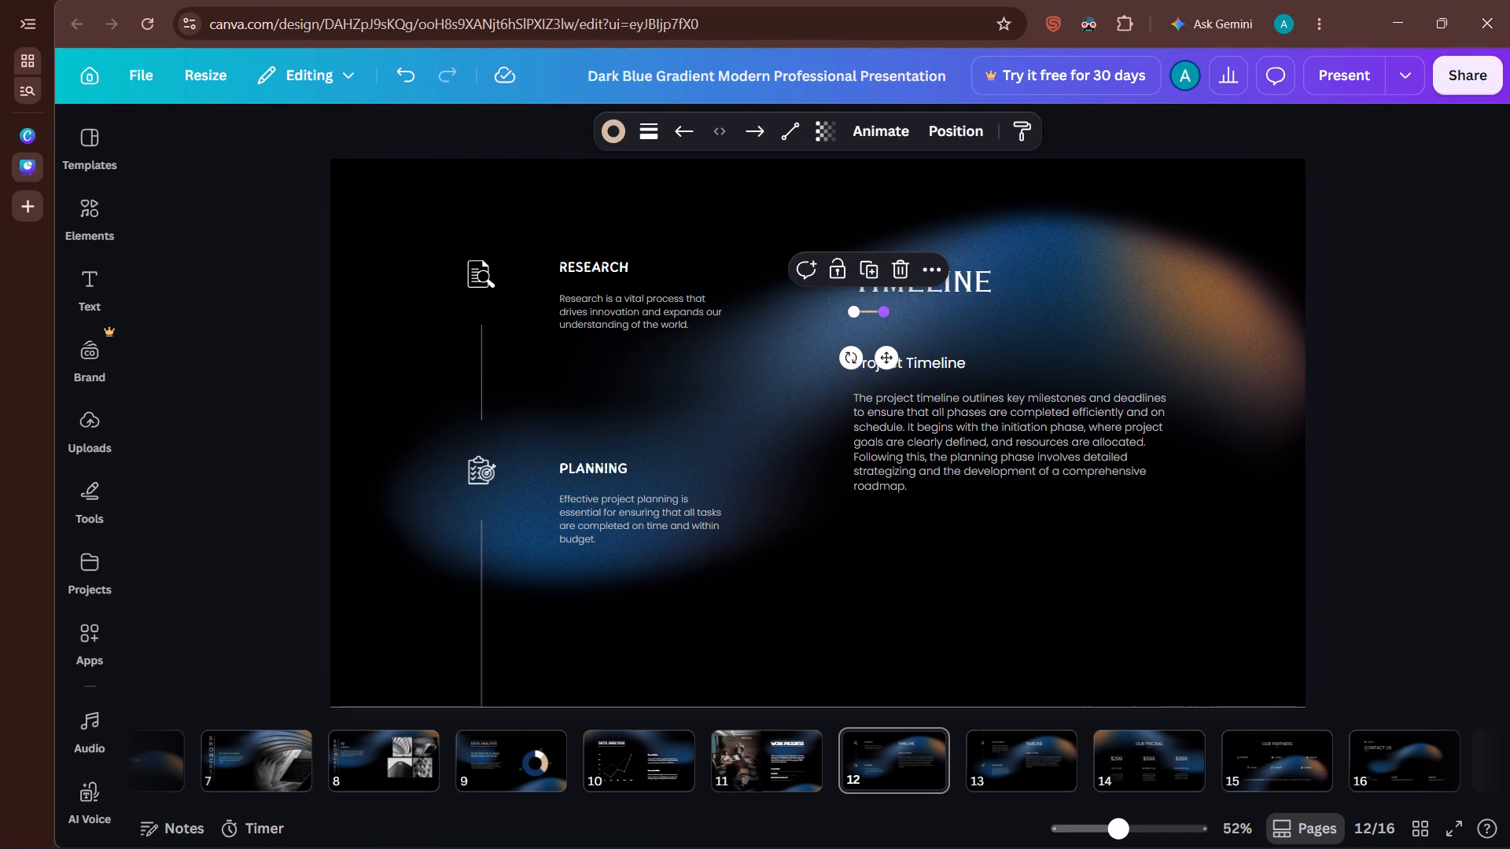
{"action": "left_click_drag", "start_coordinate": [881, 312], "coordinate": [956, 314]}
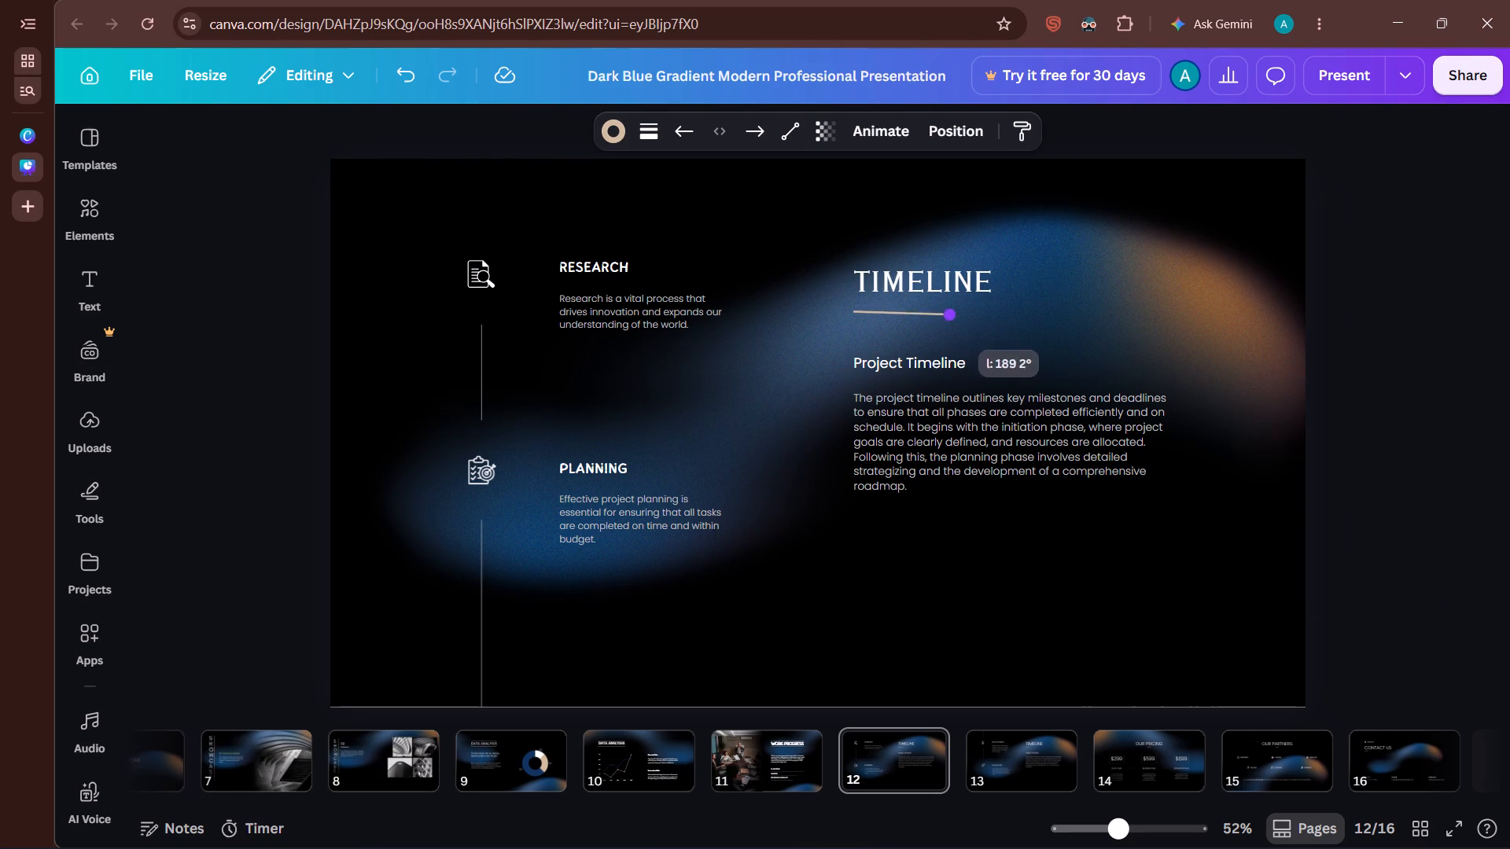
{"action": "left_click_drag", "start_coordinate": [956, 314], "coordinate": [1005, 298]}
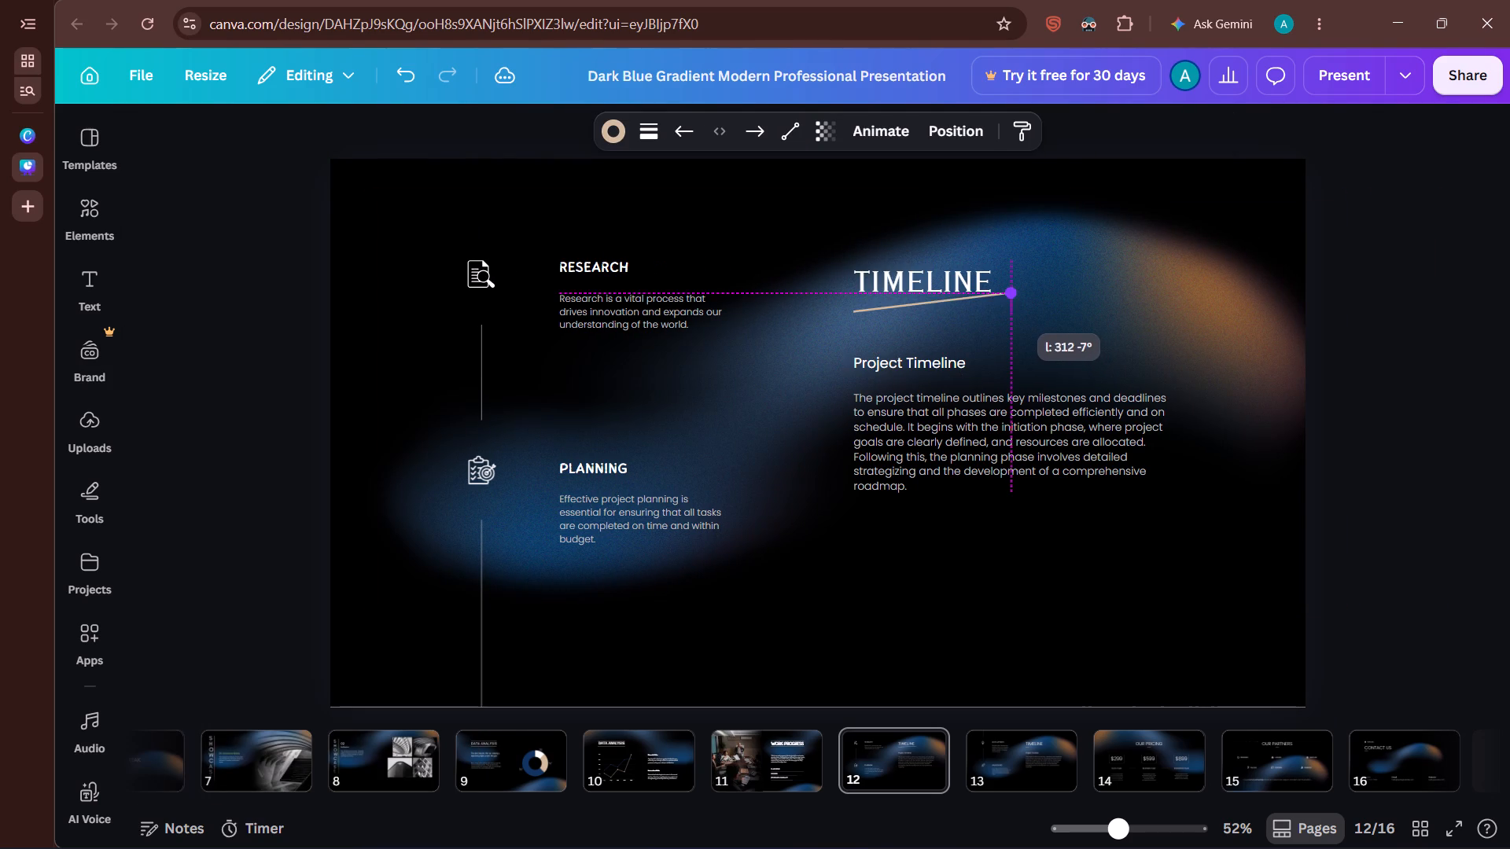
{"action": "left_click_drag", "start_coordinate": [1005, 298], "coordinate": [995, 300]}
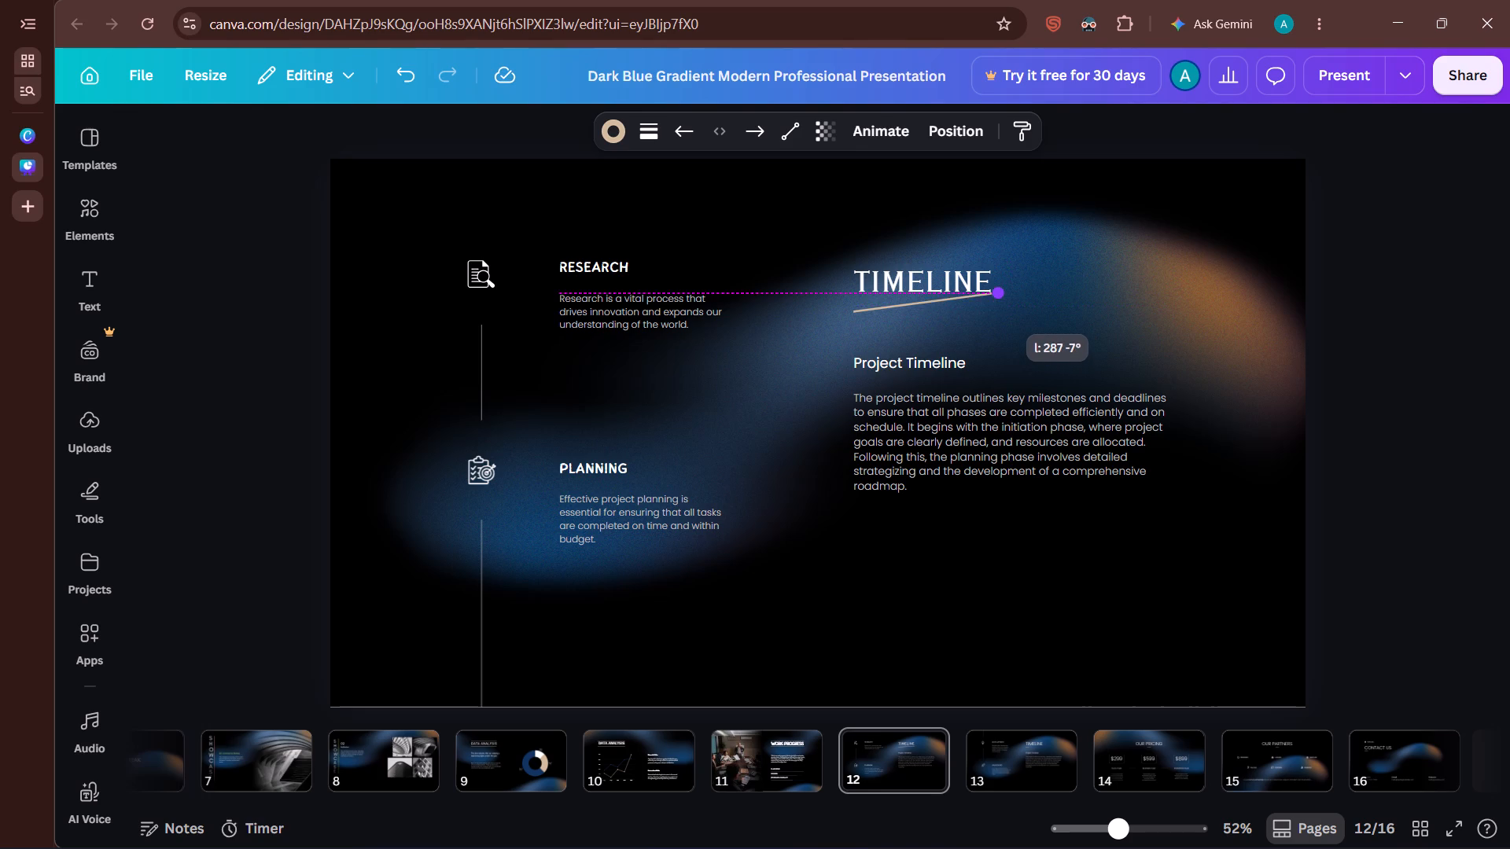
{"action": "left_click_drag", "start_coordinate": [995, 300], "coordinate": [996, 301]}
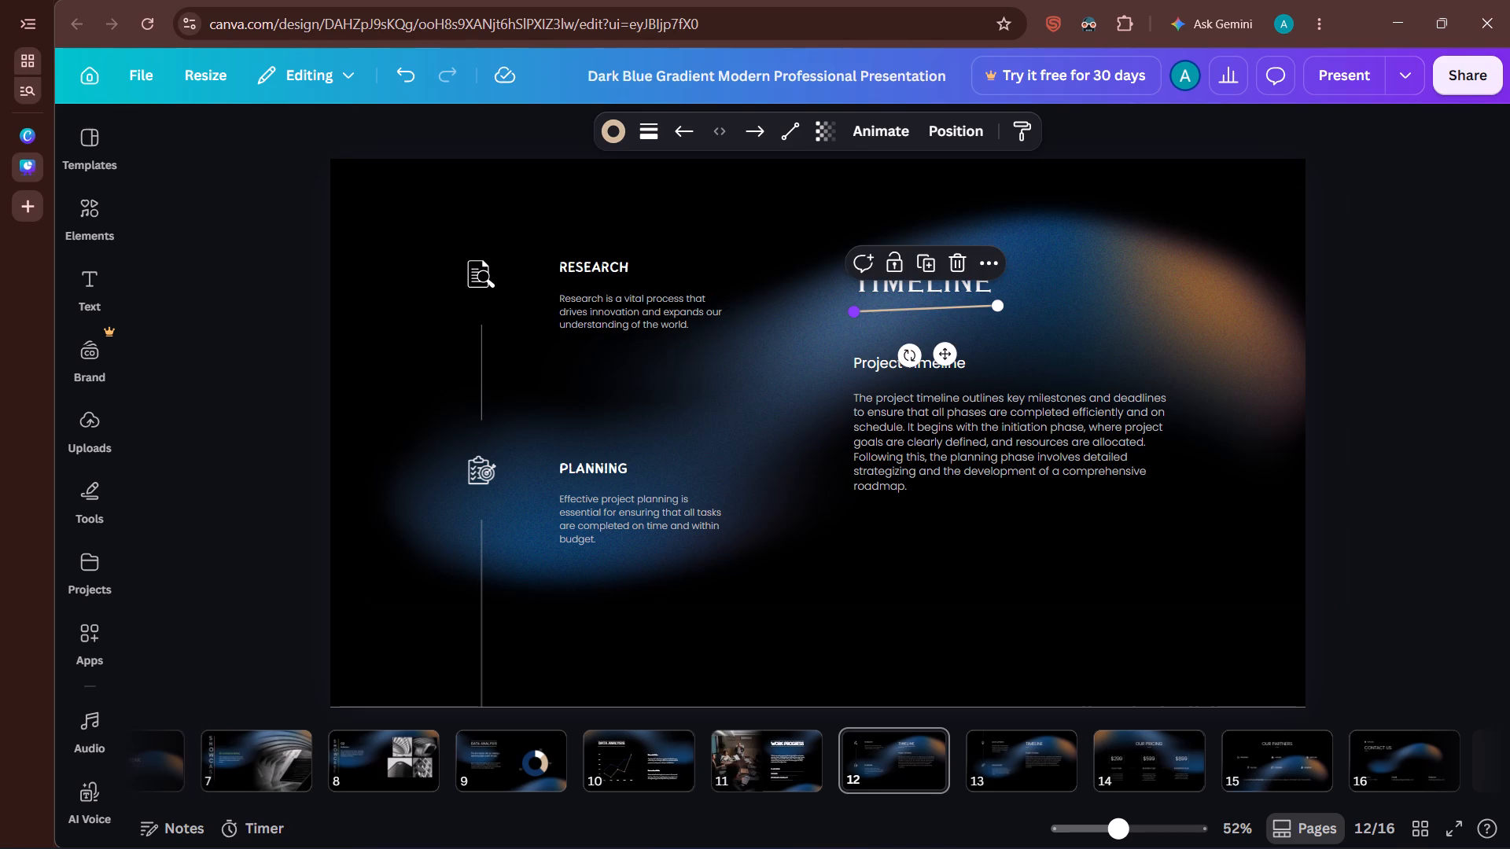
{"action": "left_click", "coordinate": [858, 312]}
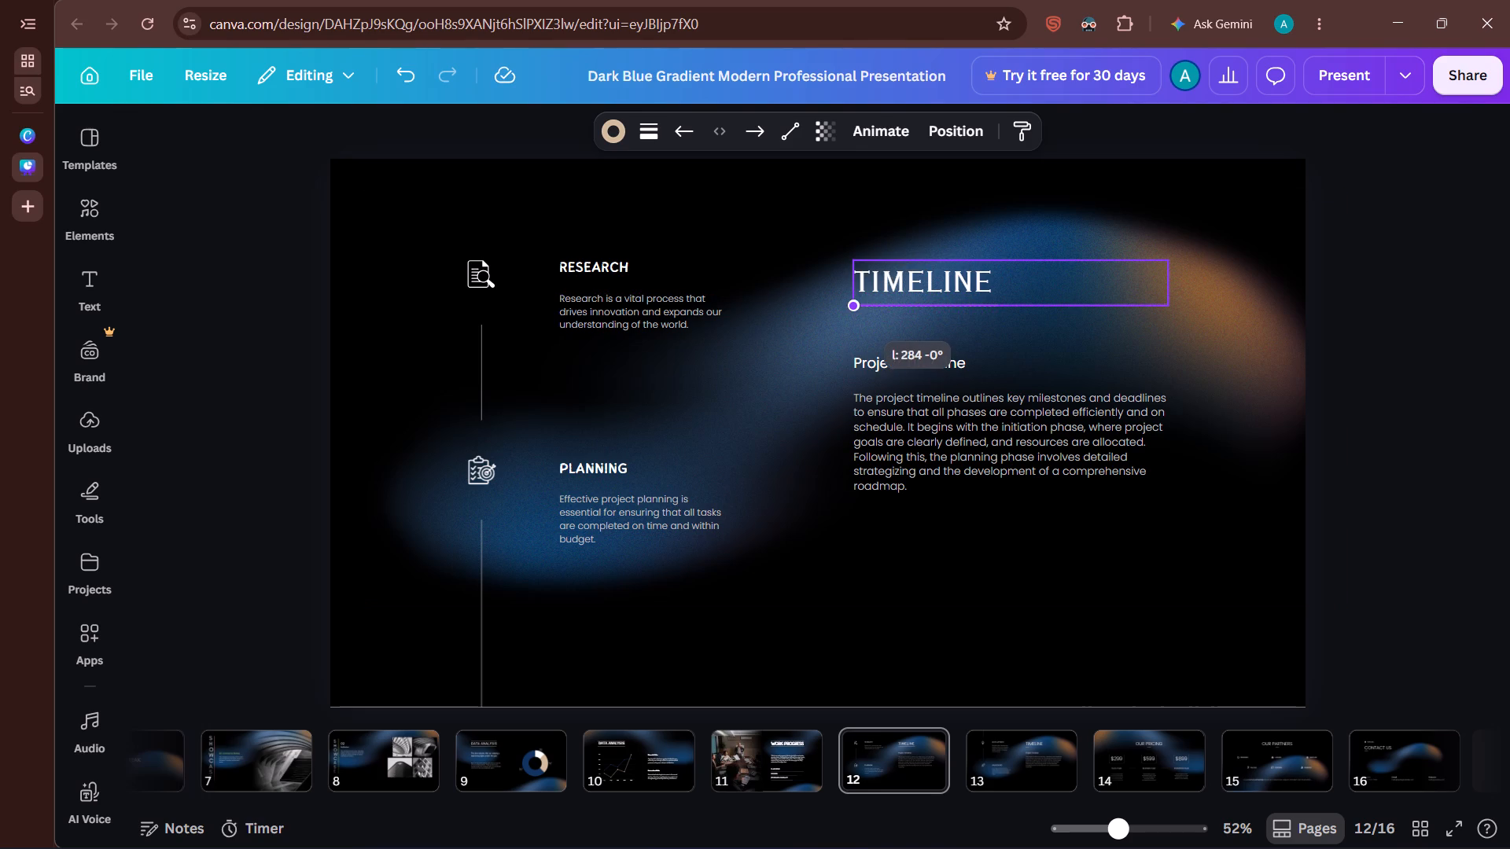
{"action": "left_click", "coordinate": [786, 372]}
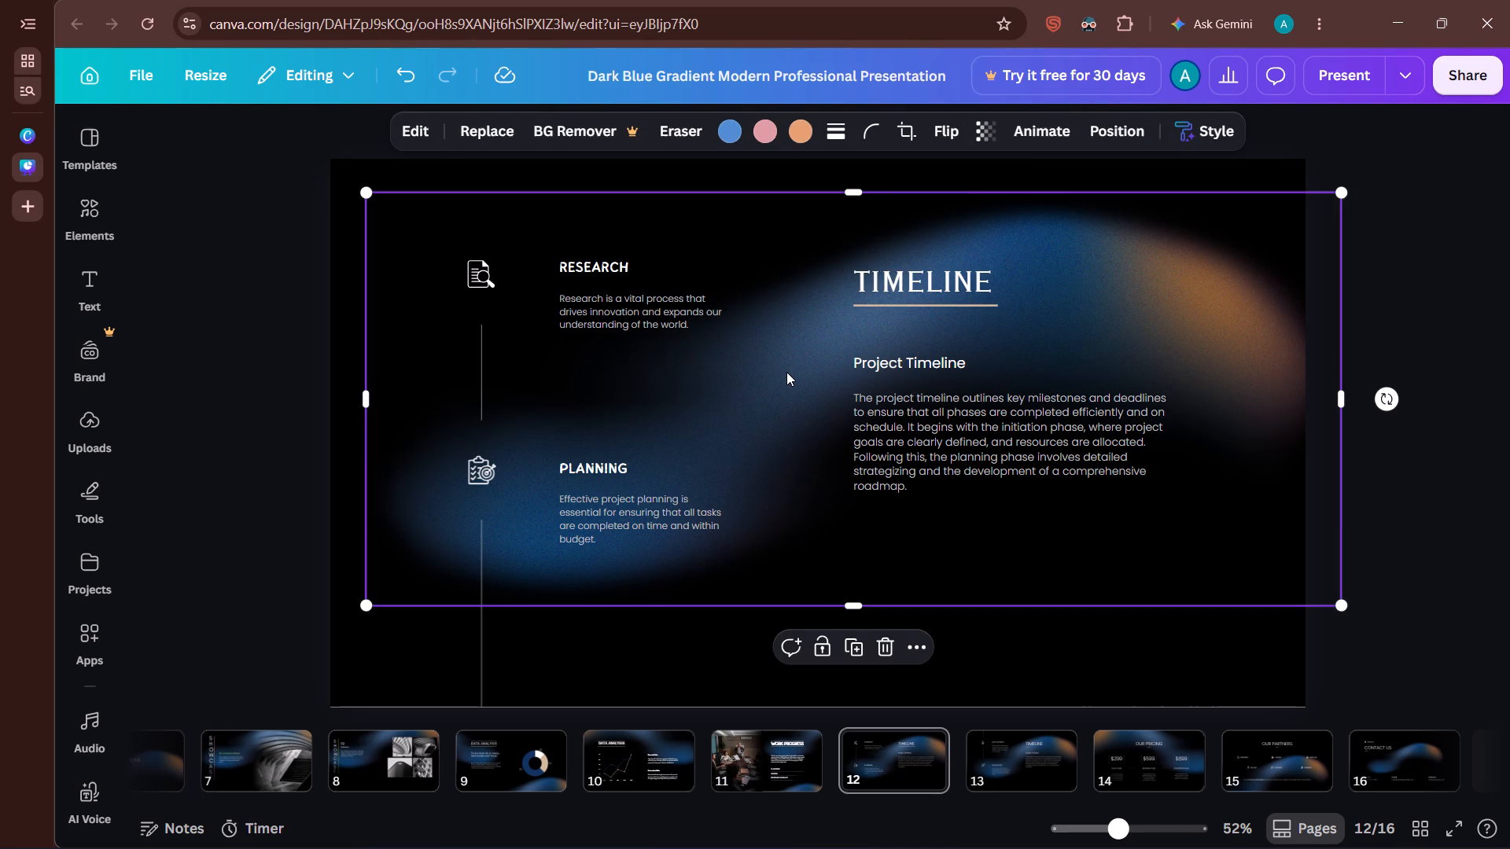
Change the font of the Project Timeline subheading to Sigher.
{"action": "left_click", "coordinate": [923, 358]}
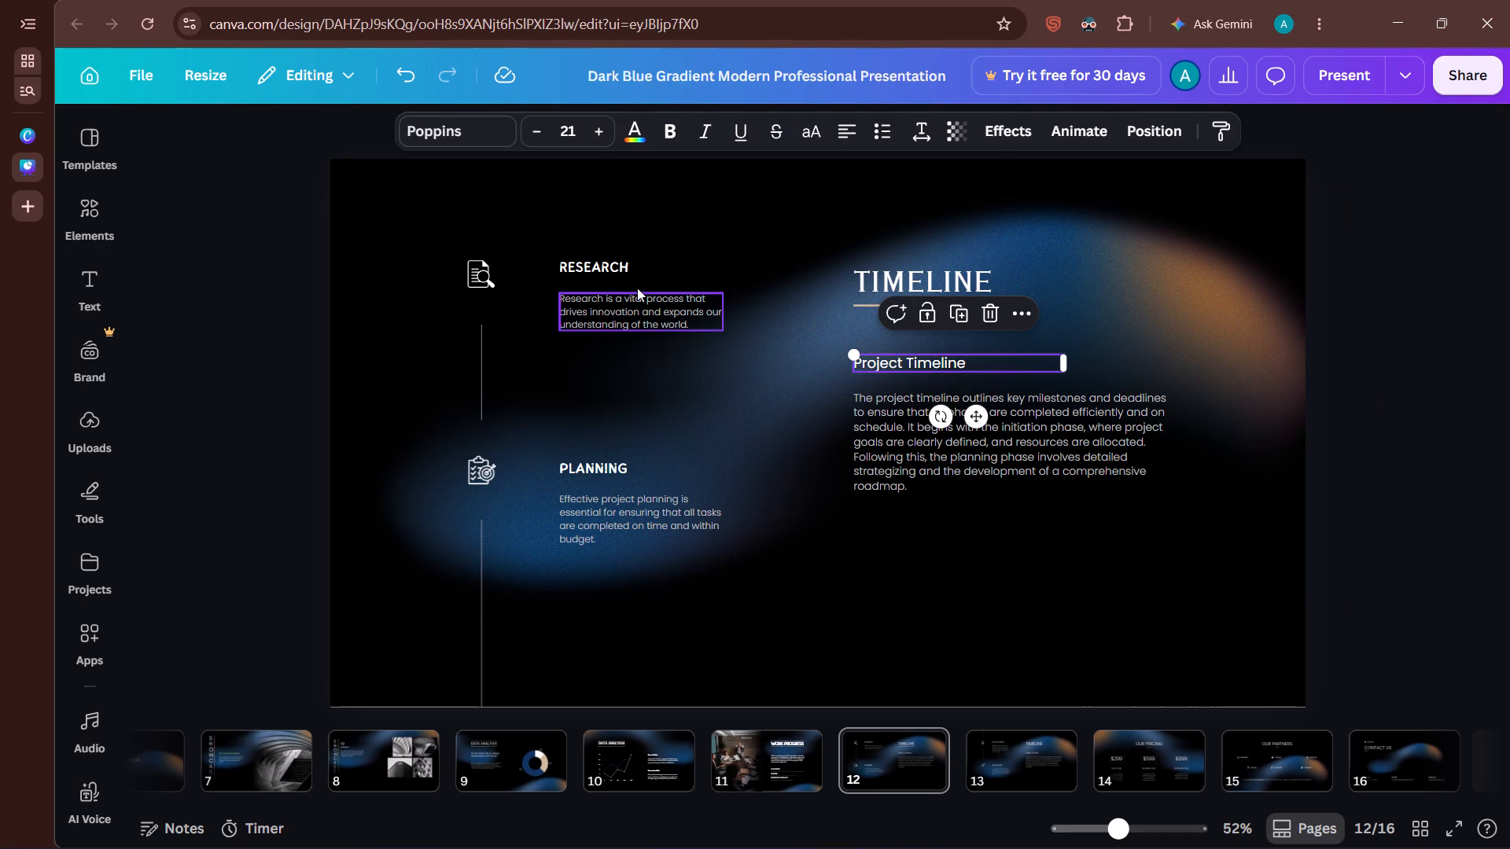
{"action": "left_click", "coordinate": [492, 123]}
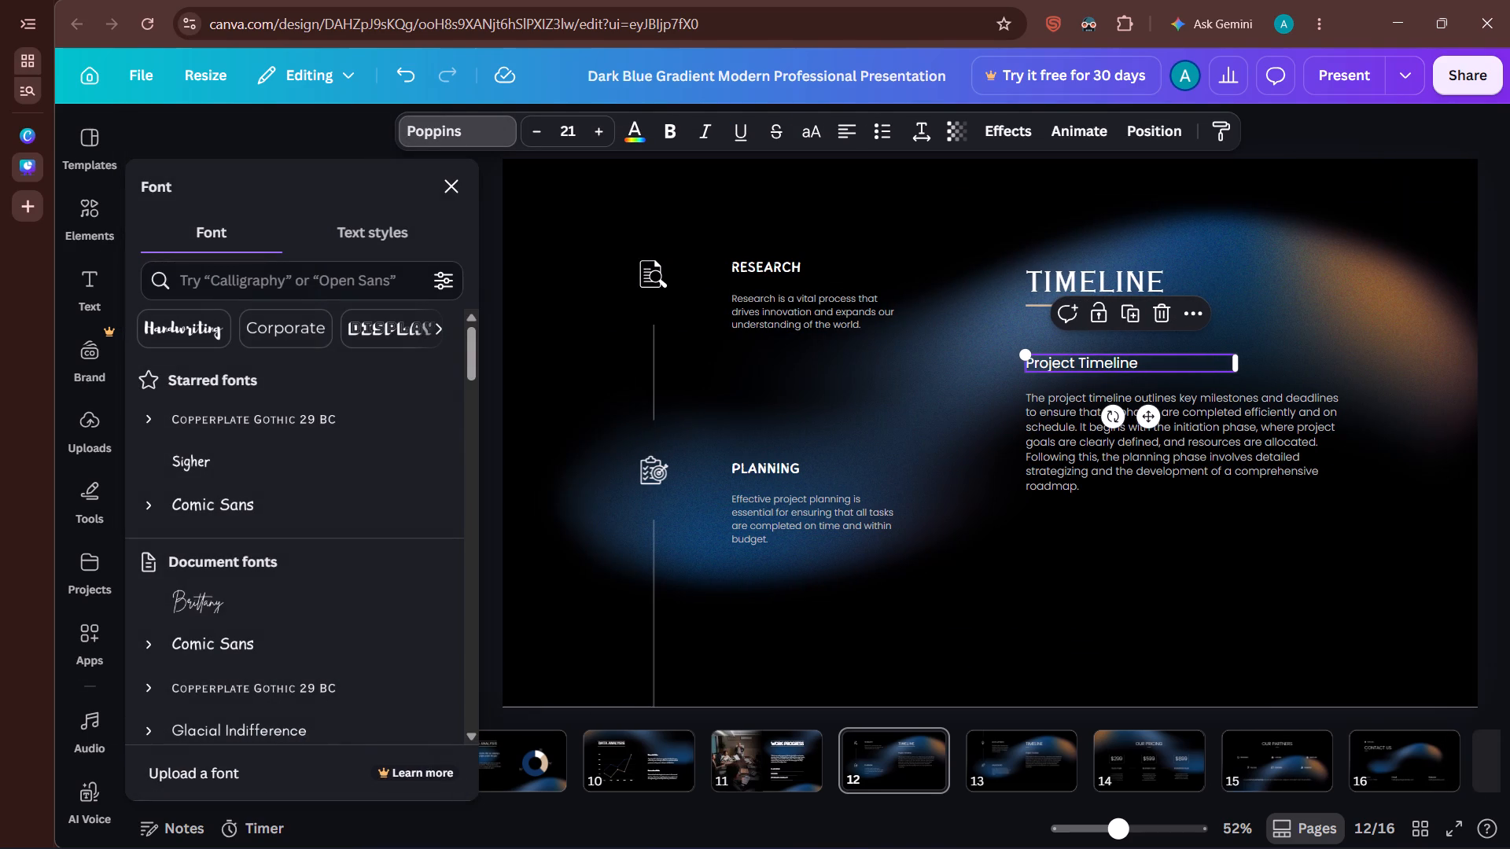
{"action": "left_click", "coordinate": [256, 473]}
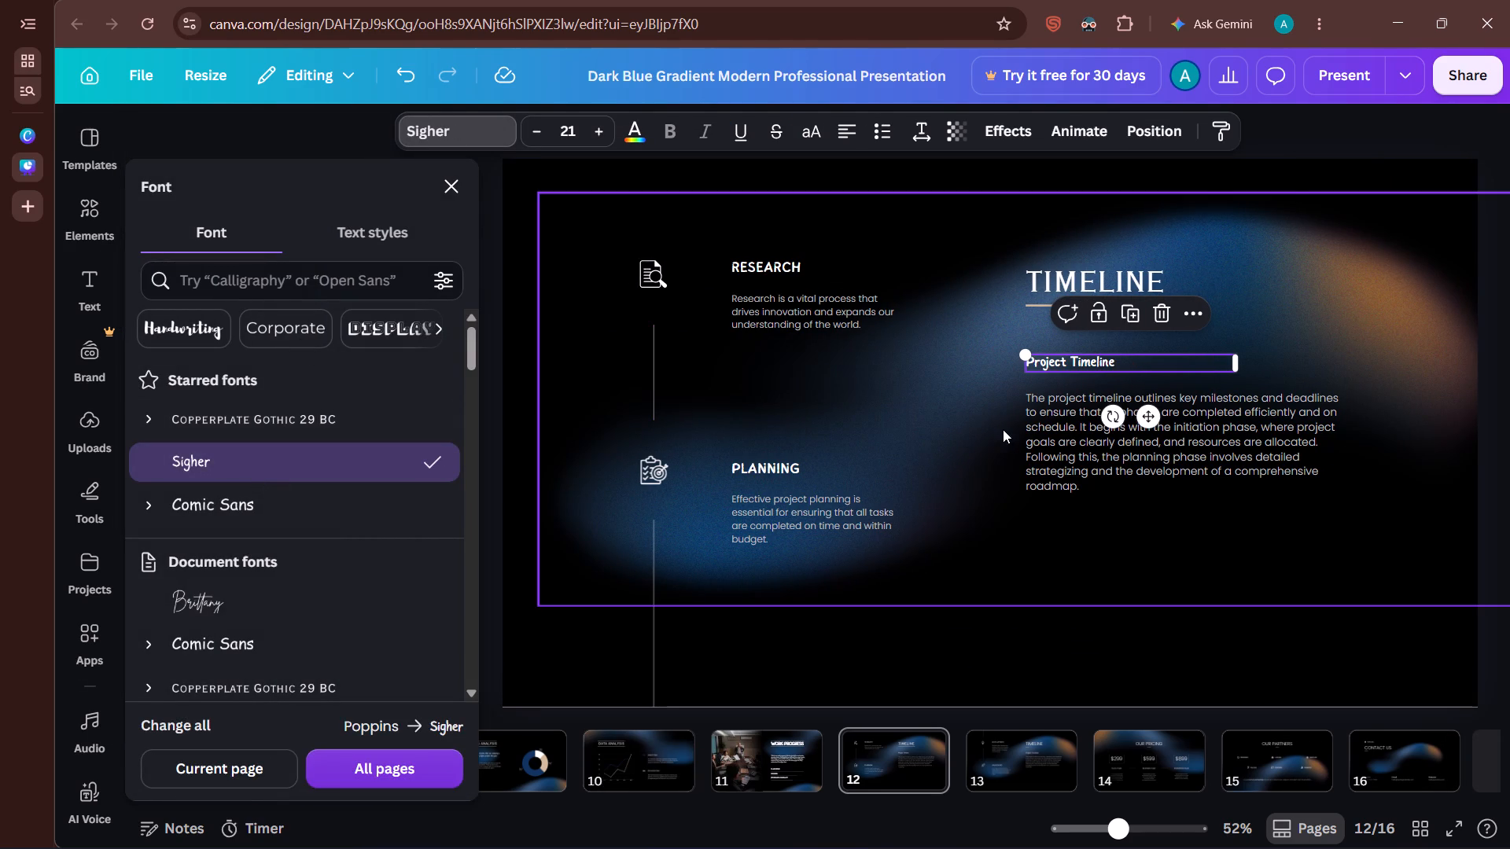
Change the font of the project timeline, planning and research paragraphs to Comic Sans.
{"action": "left_click", "coordinate": [1053, 445]}
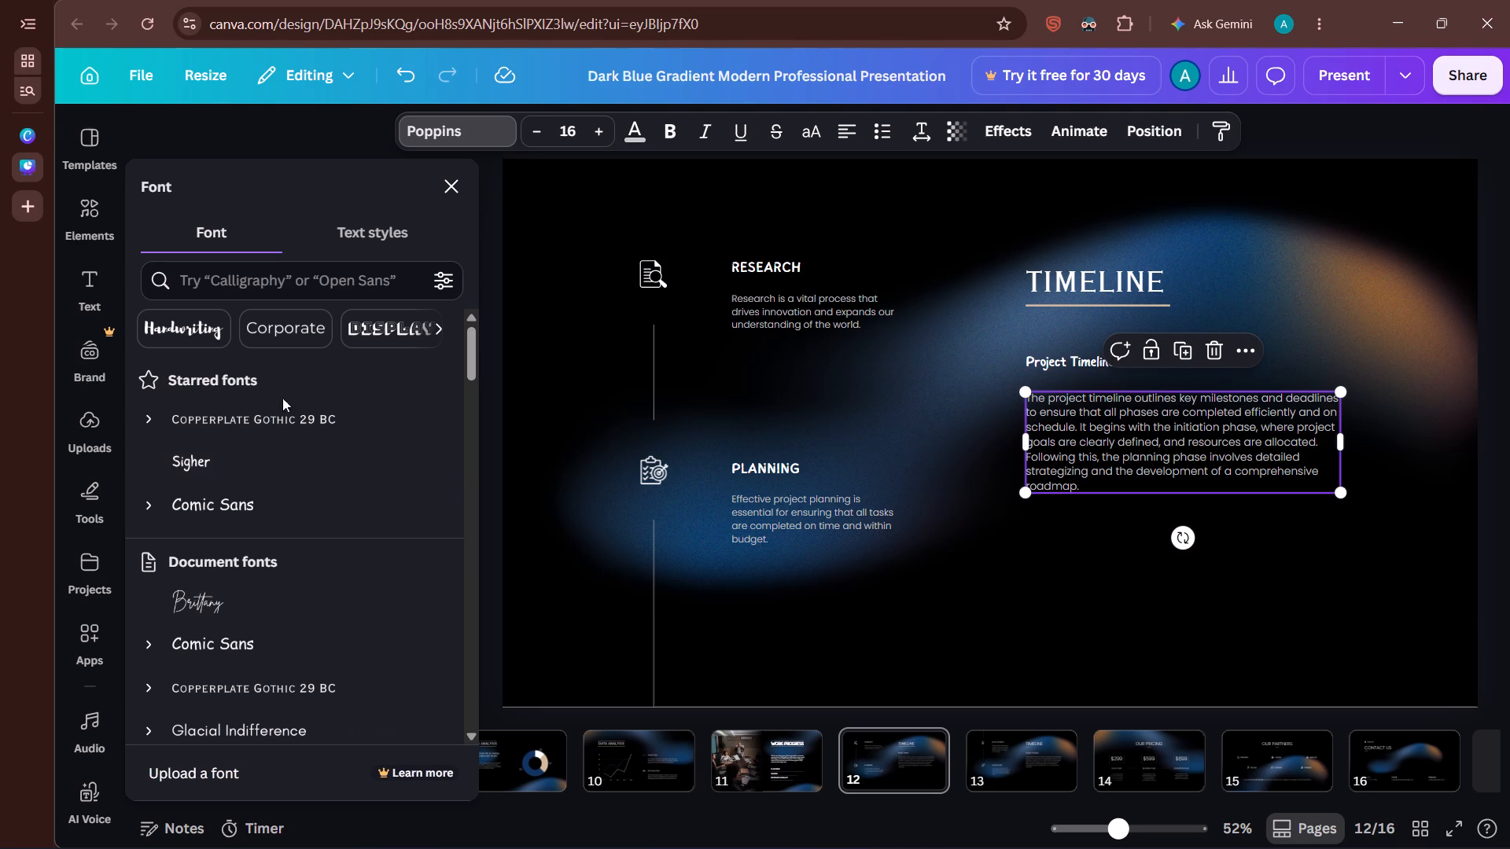
{"action": "left_click", "coordinate": [210, 493]}
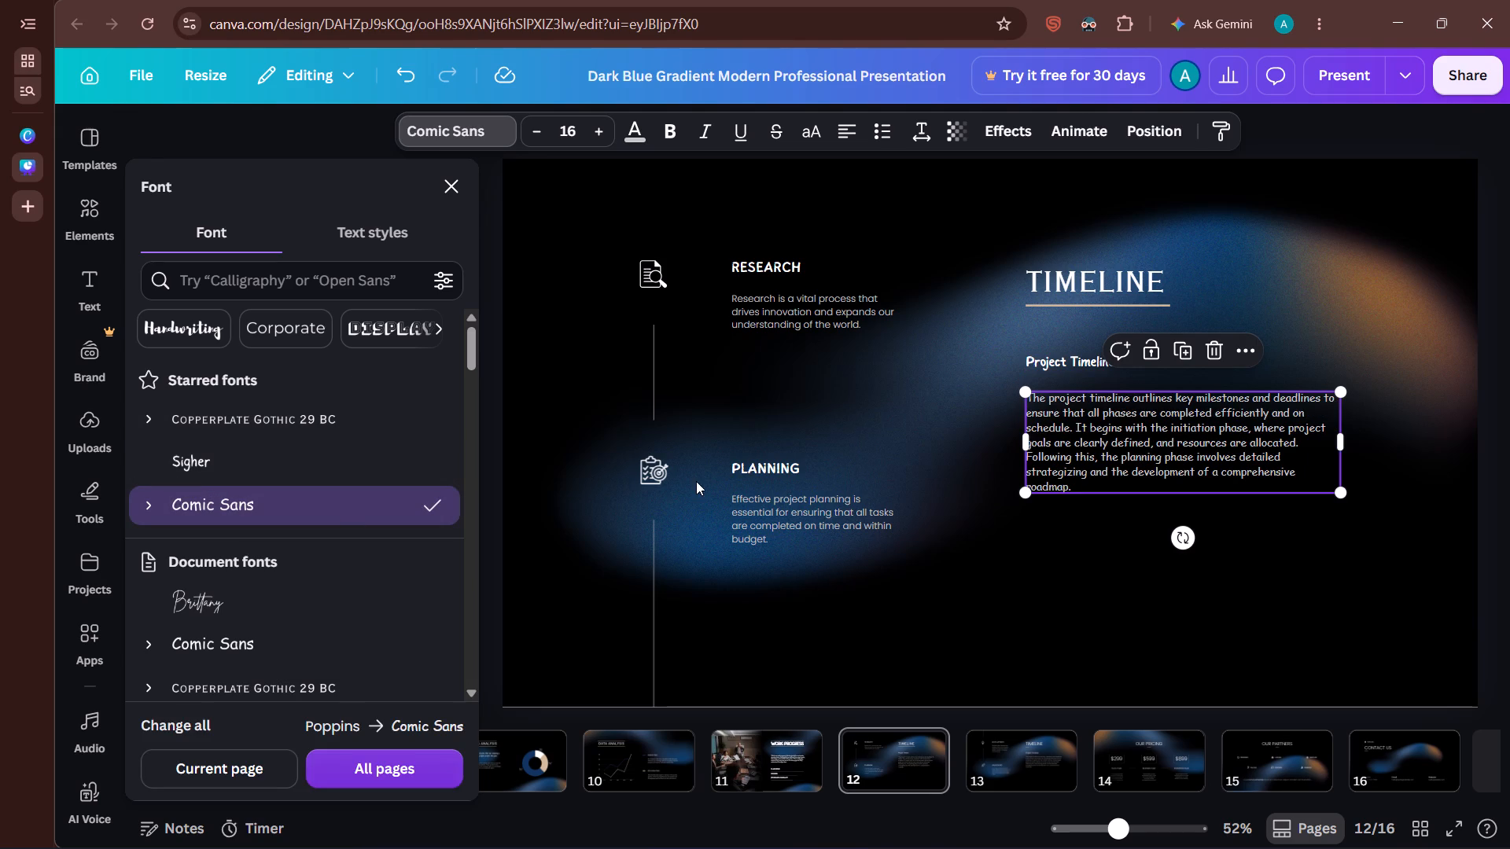
{"action": "left_click", "coordinate": [797, 498]}
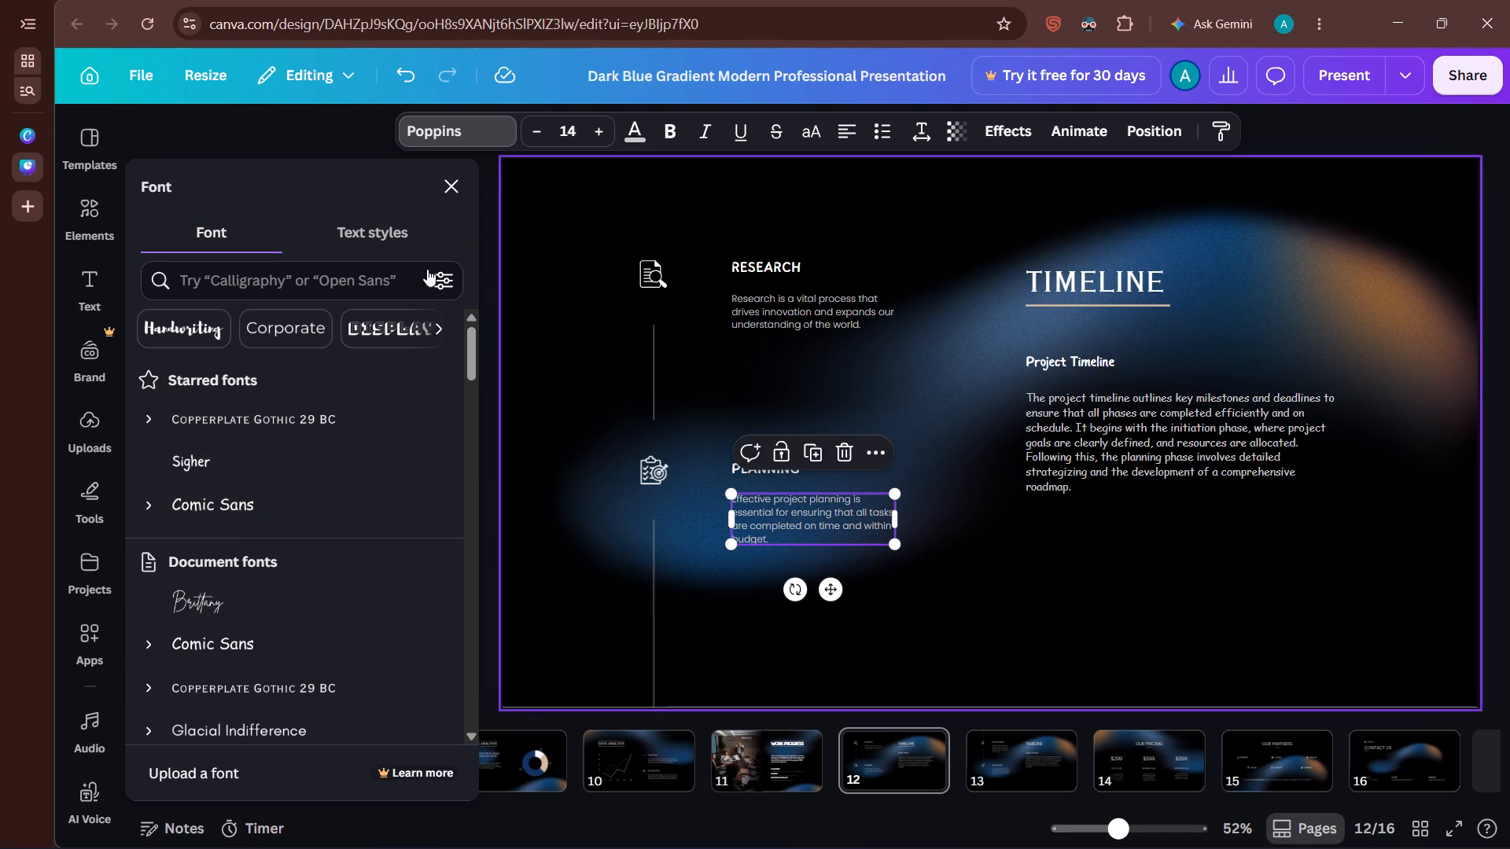
{"action": "left_click", "coordinate": [246, 500]}
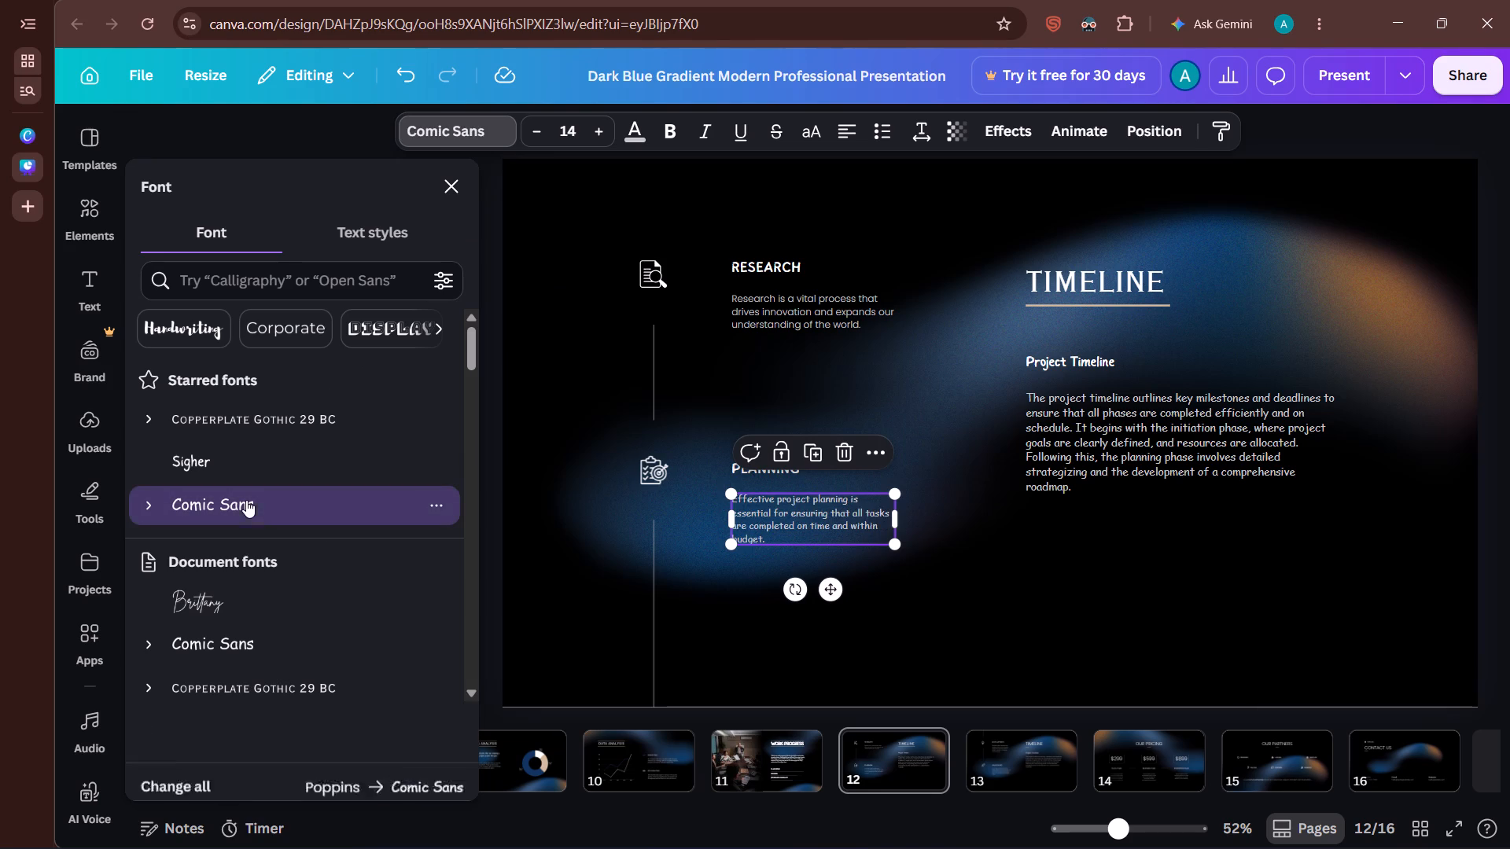
{"action": "left_click", "coordinate": [814, 292]}
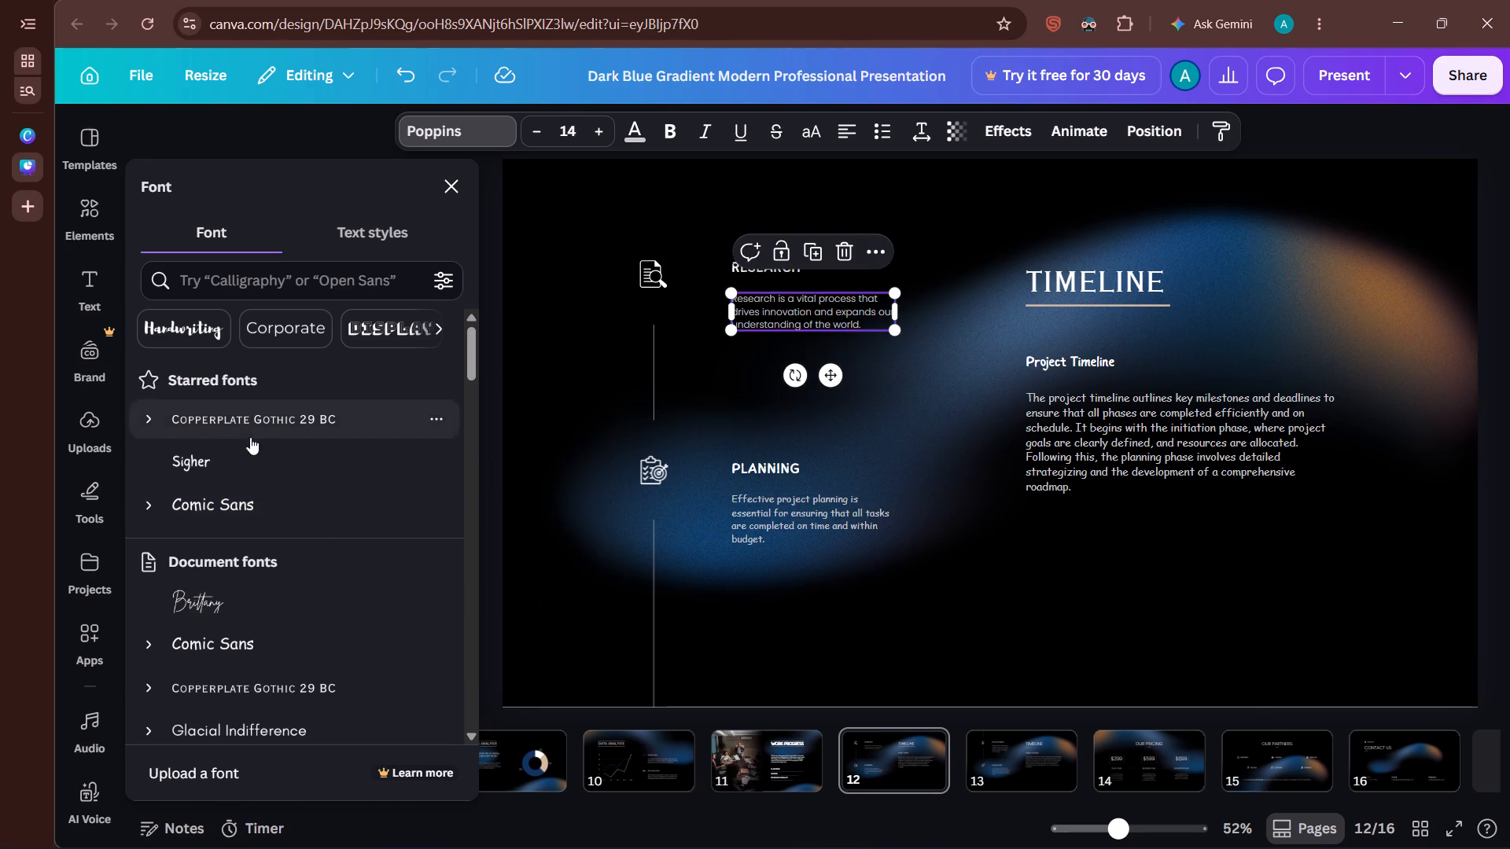
{"action": "left_click", "coordinate": [219, 499]}
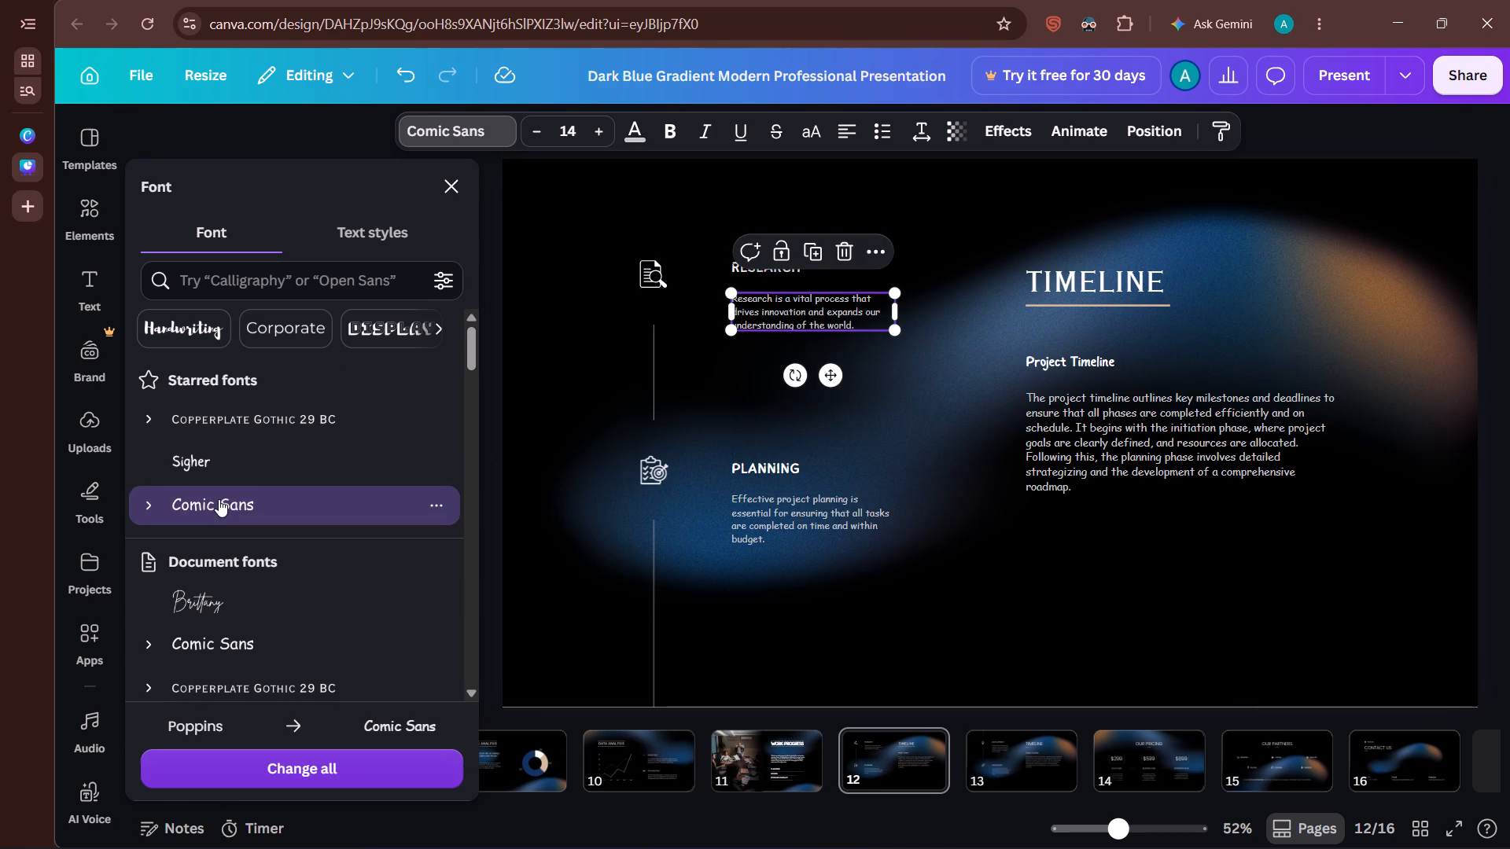
{"action": "left_click", "coordinate": [507, 432]}
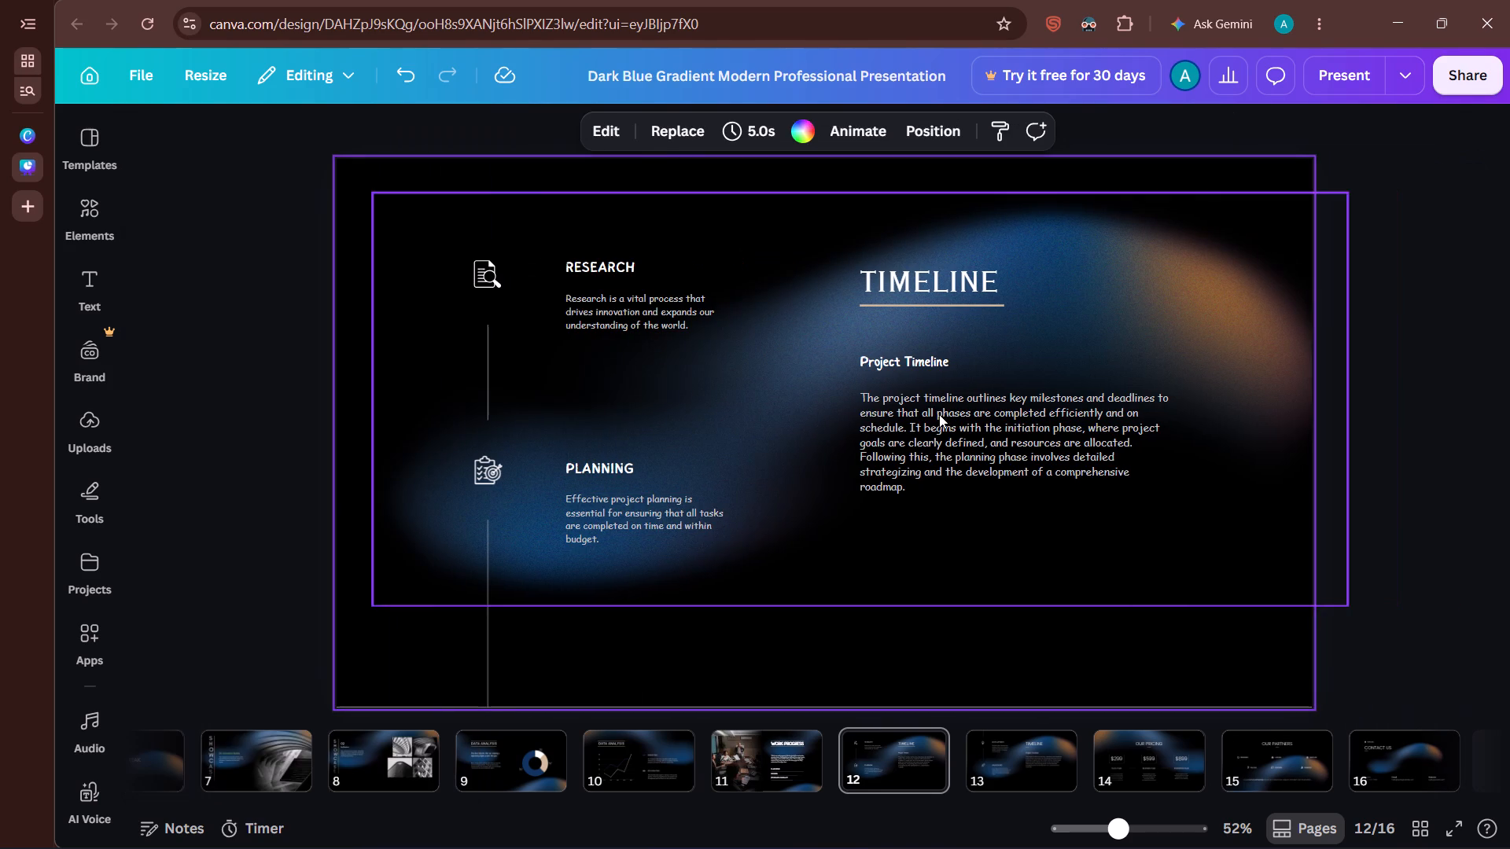
Duplicate the line under TIMELINE and place the copy just above the heading.
{"action": "left_click", "coordinate": [976, 311]}
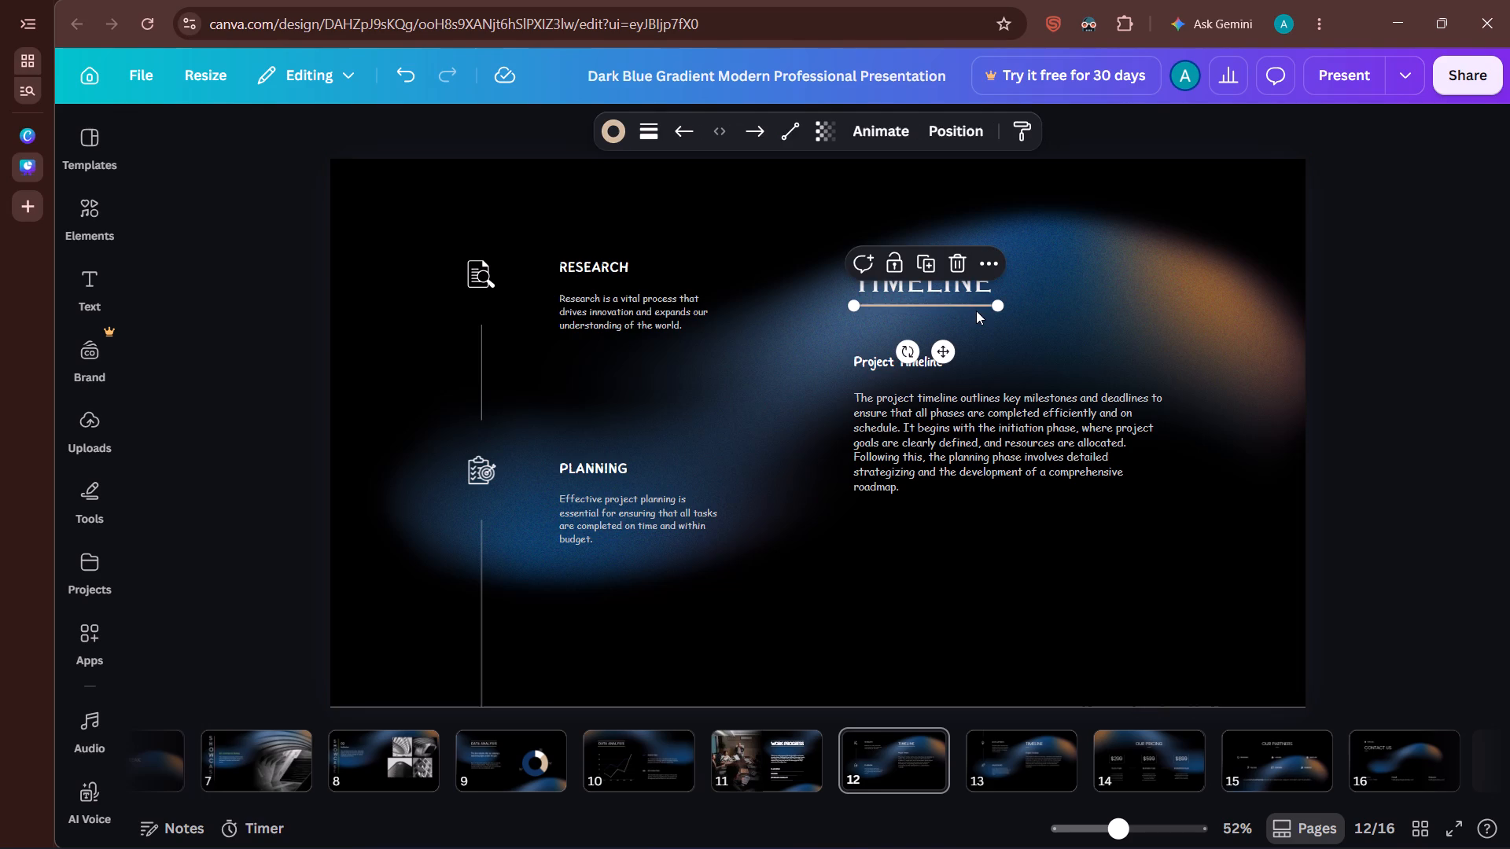
{"action": "left_click", "coordinate": [921, 266]}
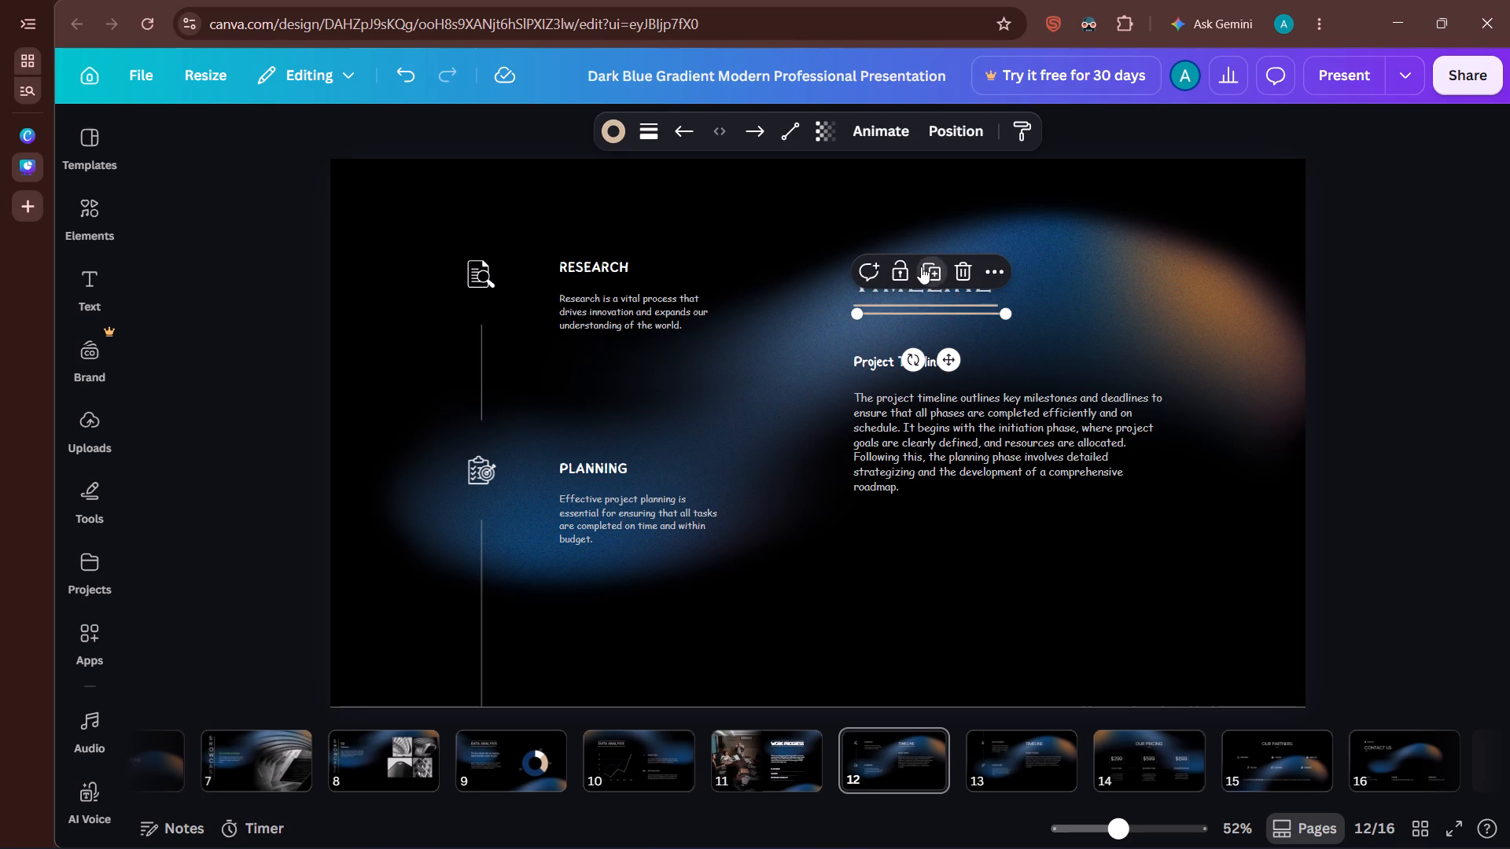
{"action": "left_click_drag", "start_coordinate": [918, 316], "coordinate": [915, 307]}
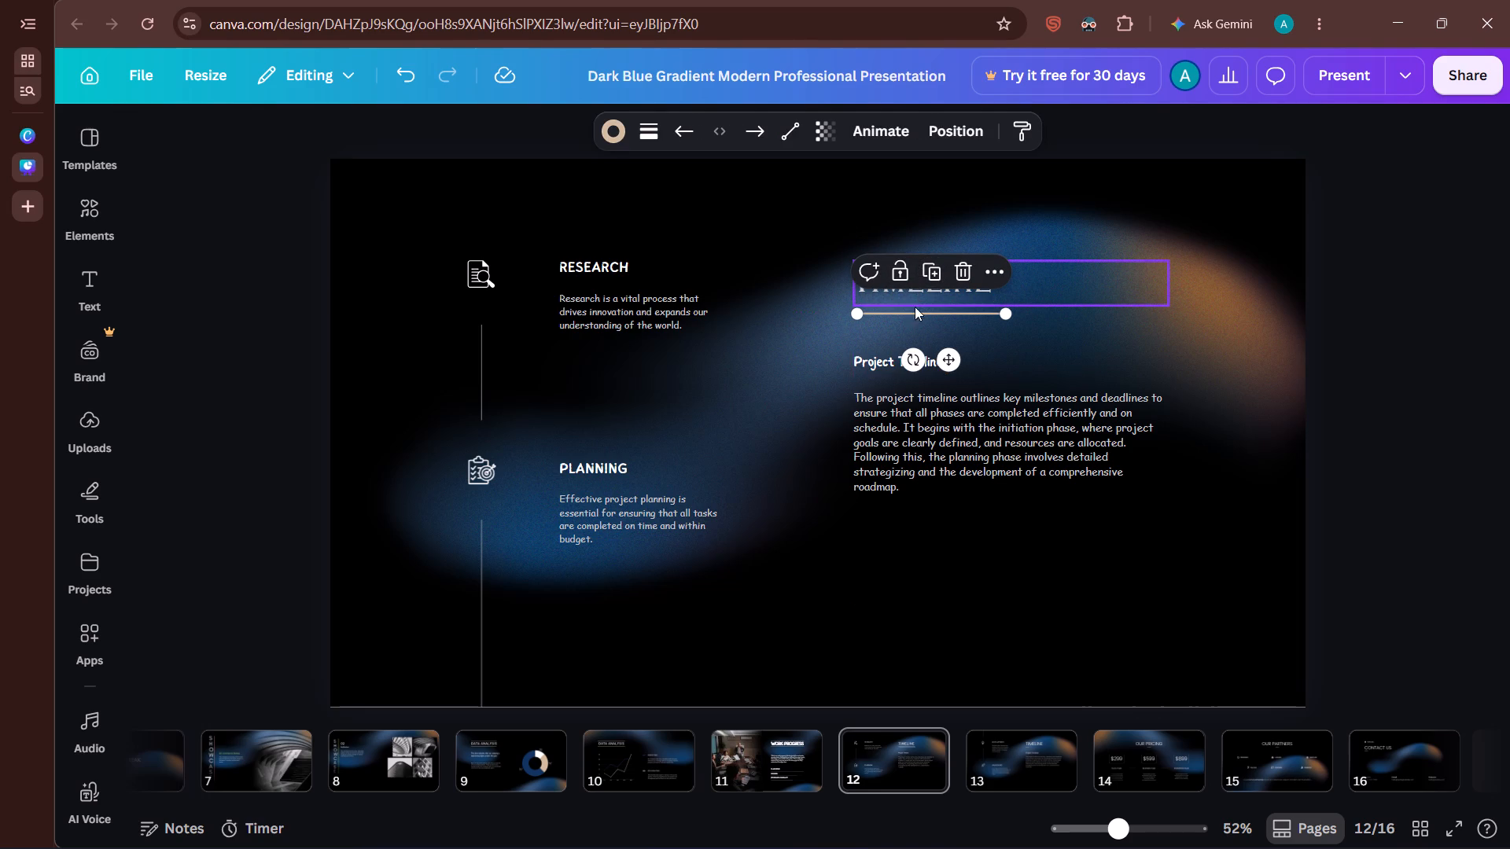
{"action": "left_click_drag", "start_coordinate": [915, 307], "coordinate": [907, 266]}
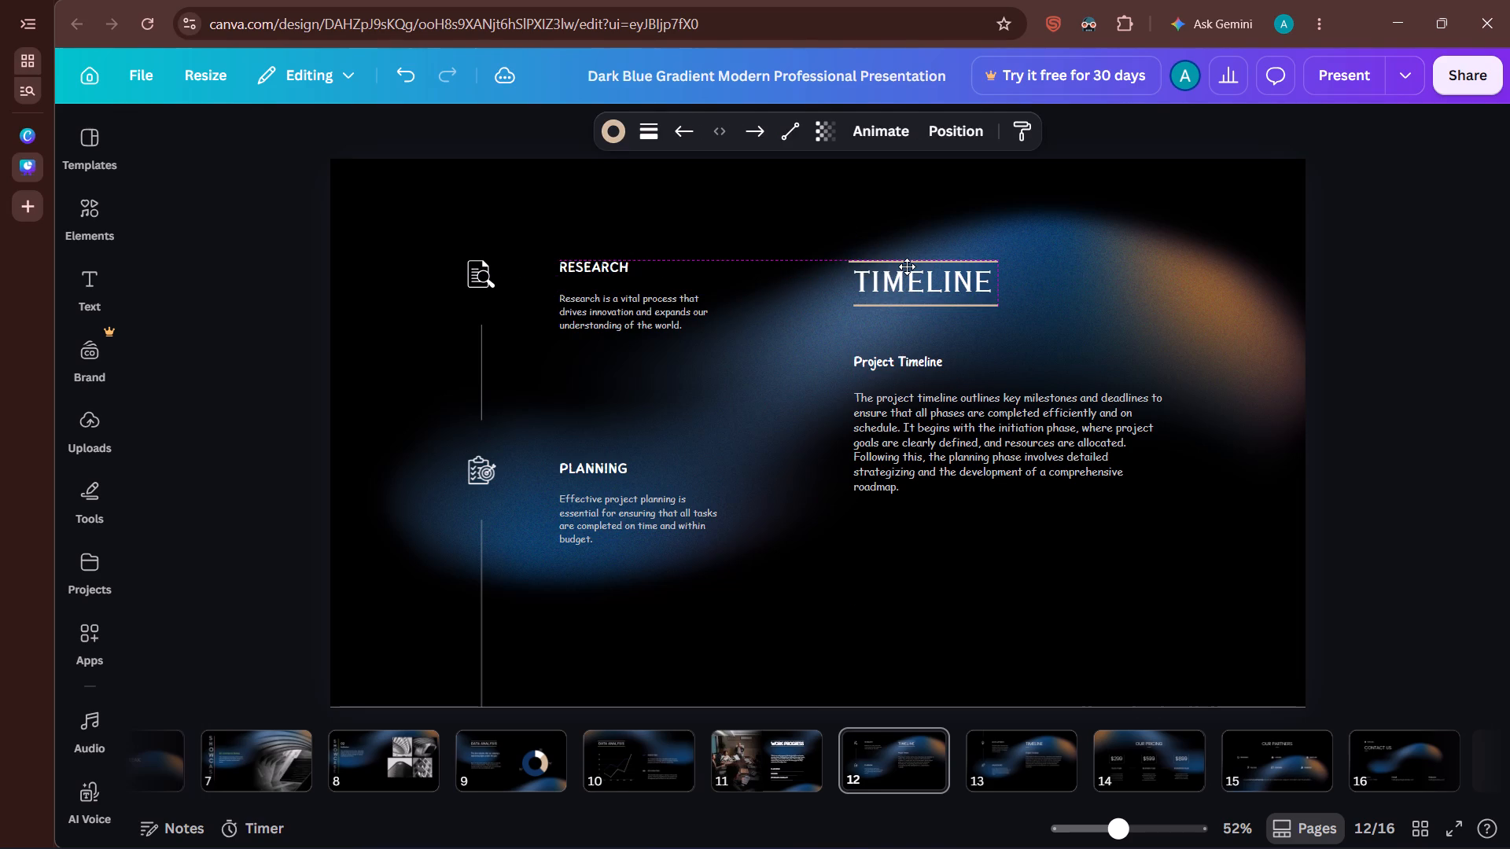
{"action": "left_click_drag", "start_coordinate": [907, 266], "coordinate": [907, 266]}
{"action": "left_click", "coordinate": [1381, 304]}
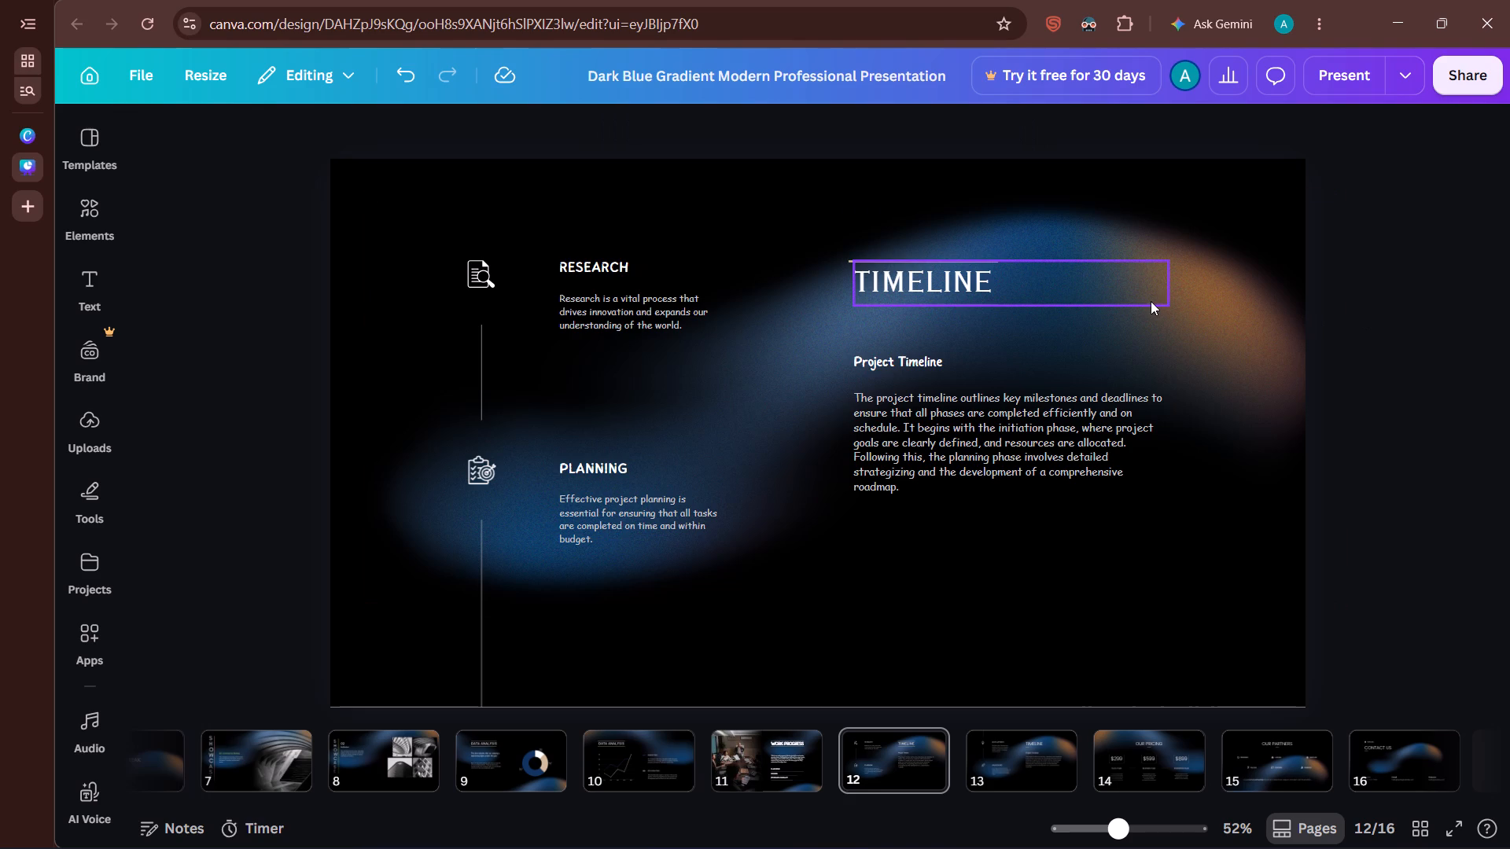
Adjust the start of the line above TIMELINE so it aligns with the heading's left edge and the line below.
{"action": "left_click", "coordinate": [919, 262]}
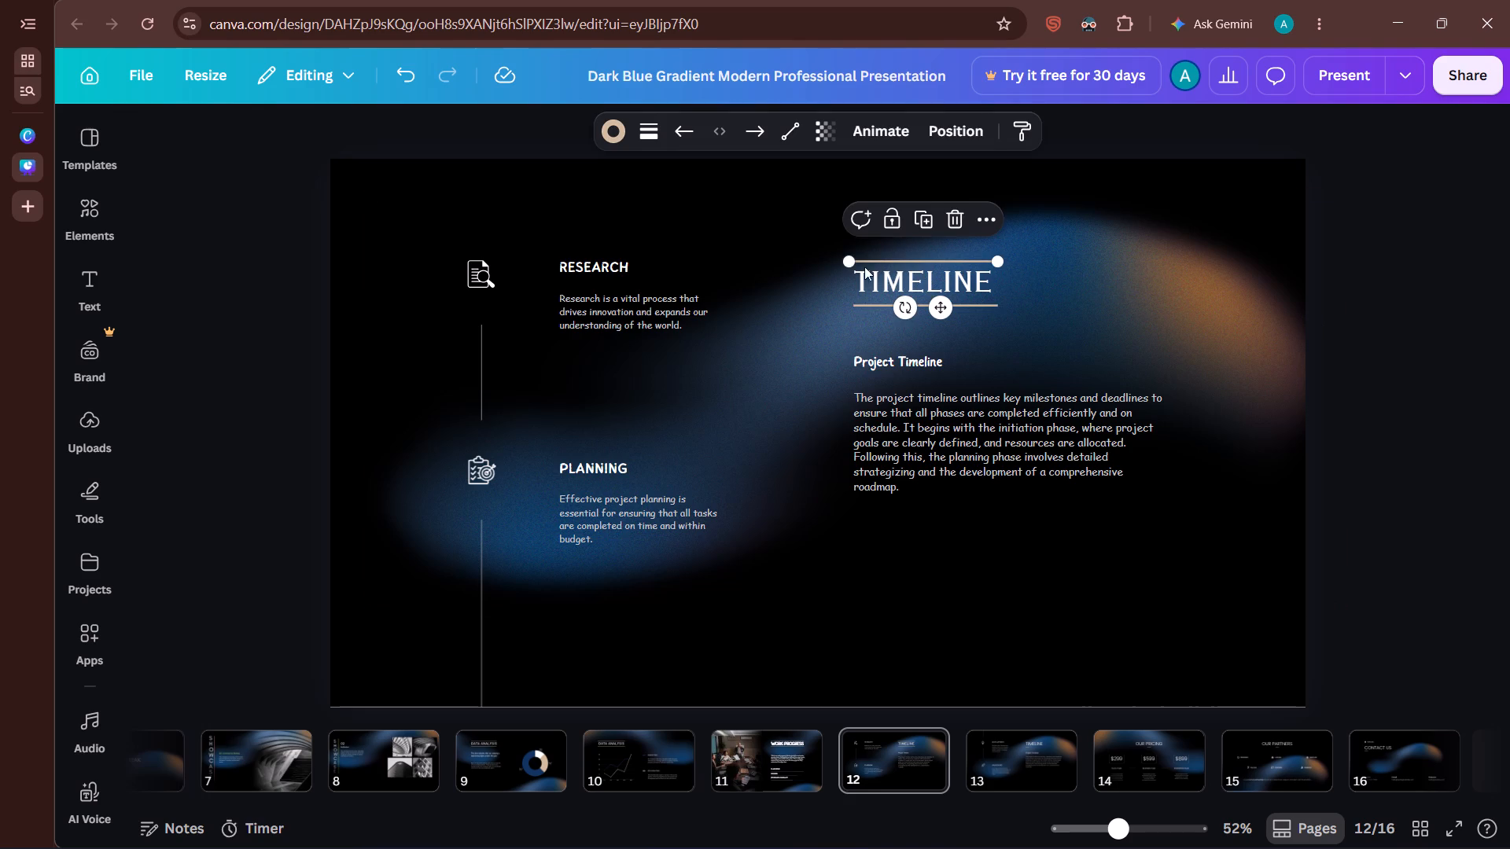
{"action": "left_click_drag", "start_coordinate": [850, 261], "coordinate": [856, 261]}
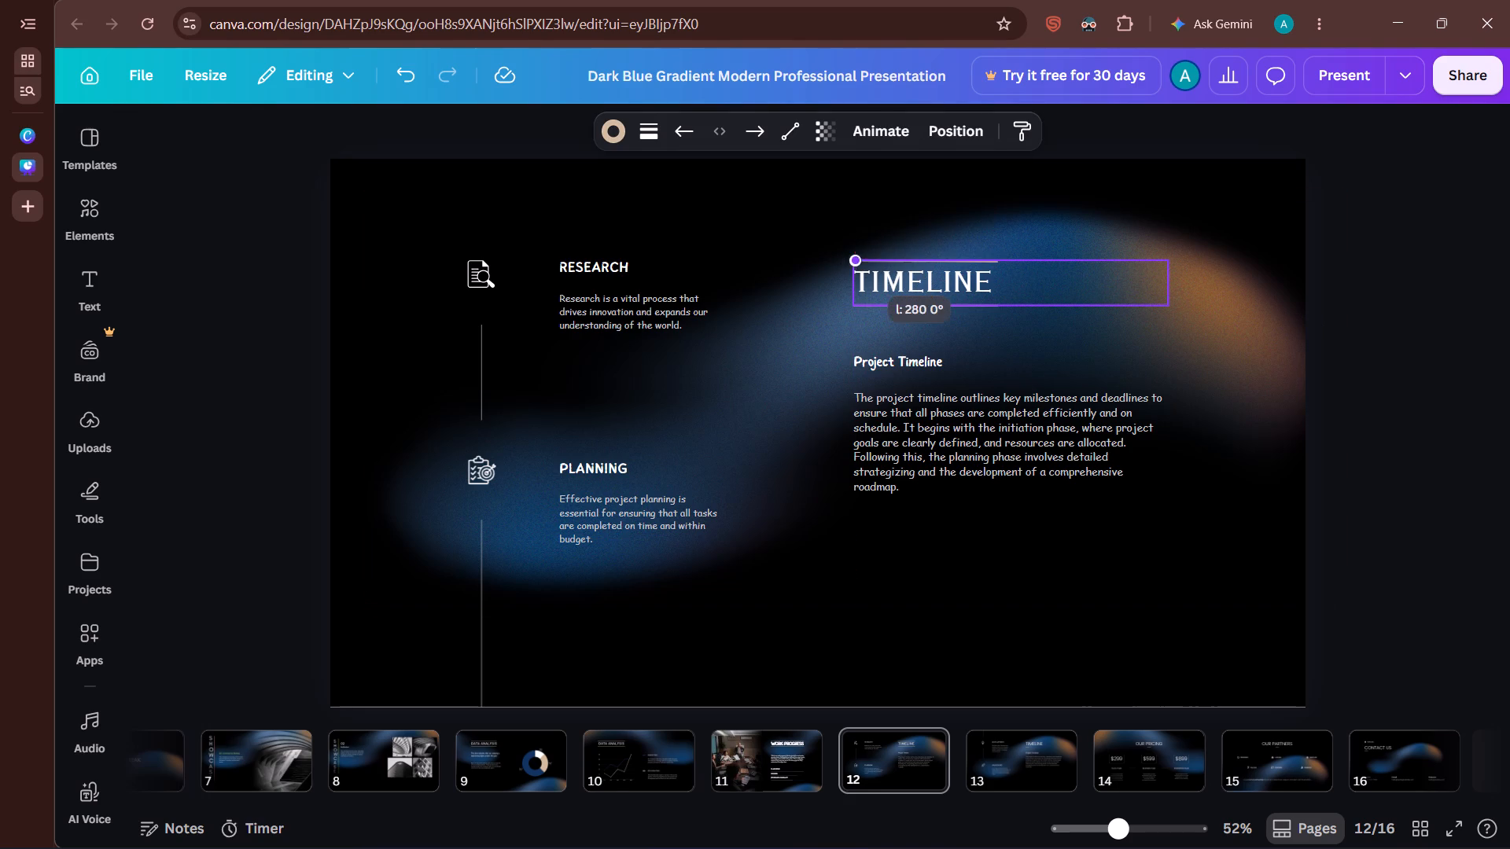
{"action": "left_click_drag", "start_coordinate": [856, 261], "coordinate": [858, 261]}
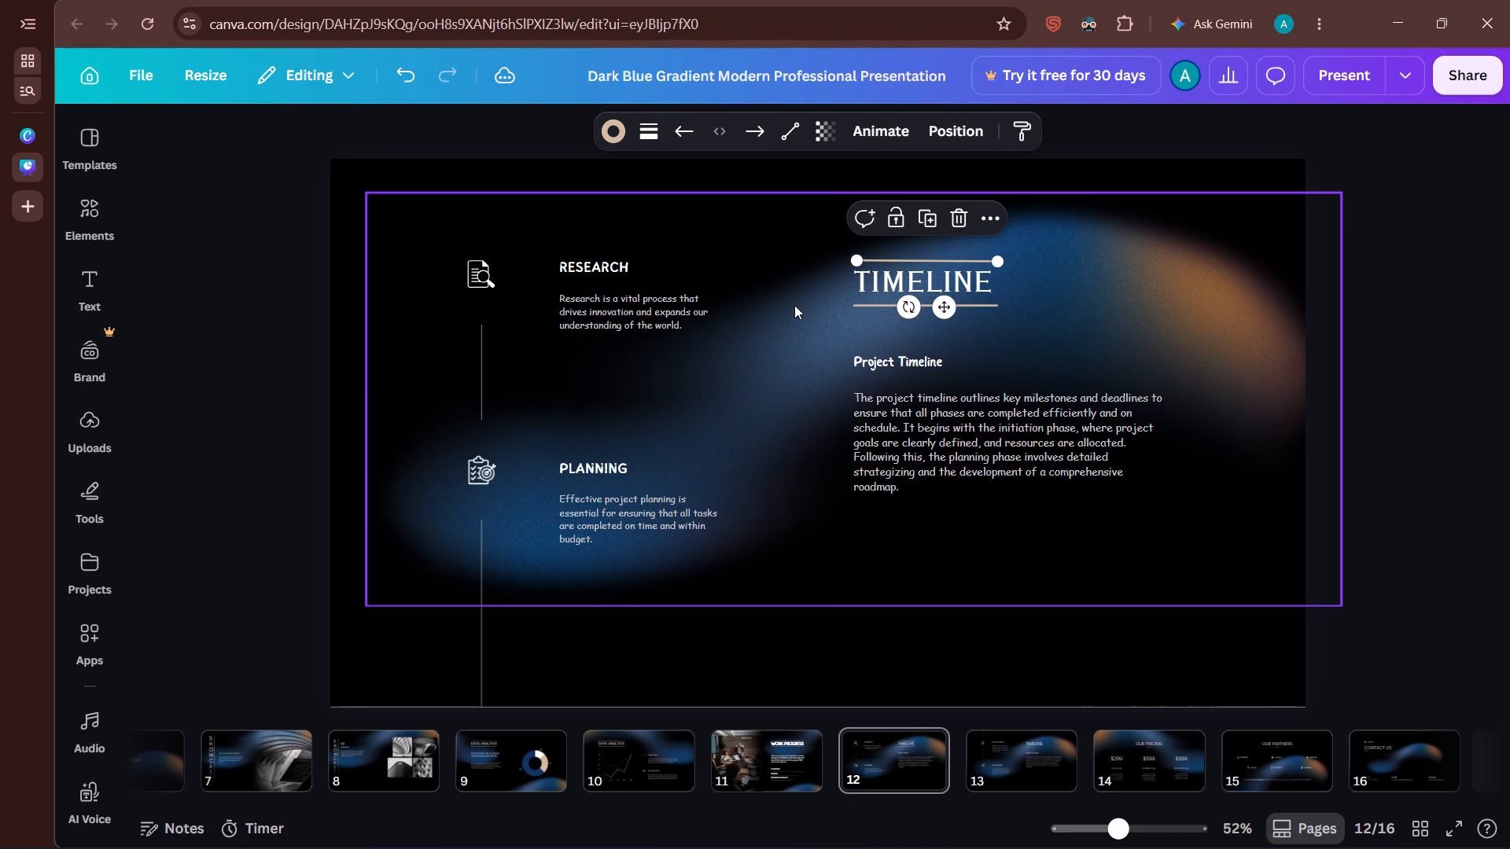
{"action": "left_click", "coordinate": [794, 305]}
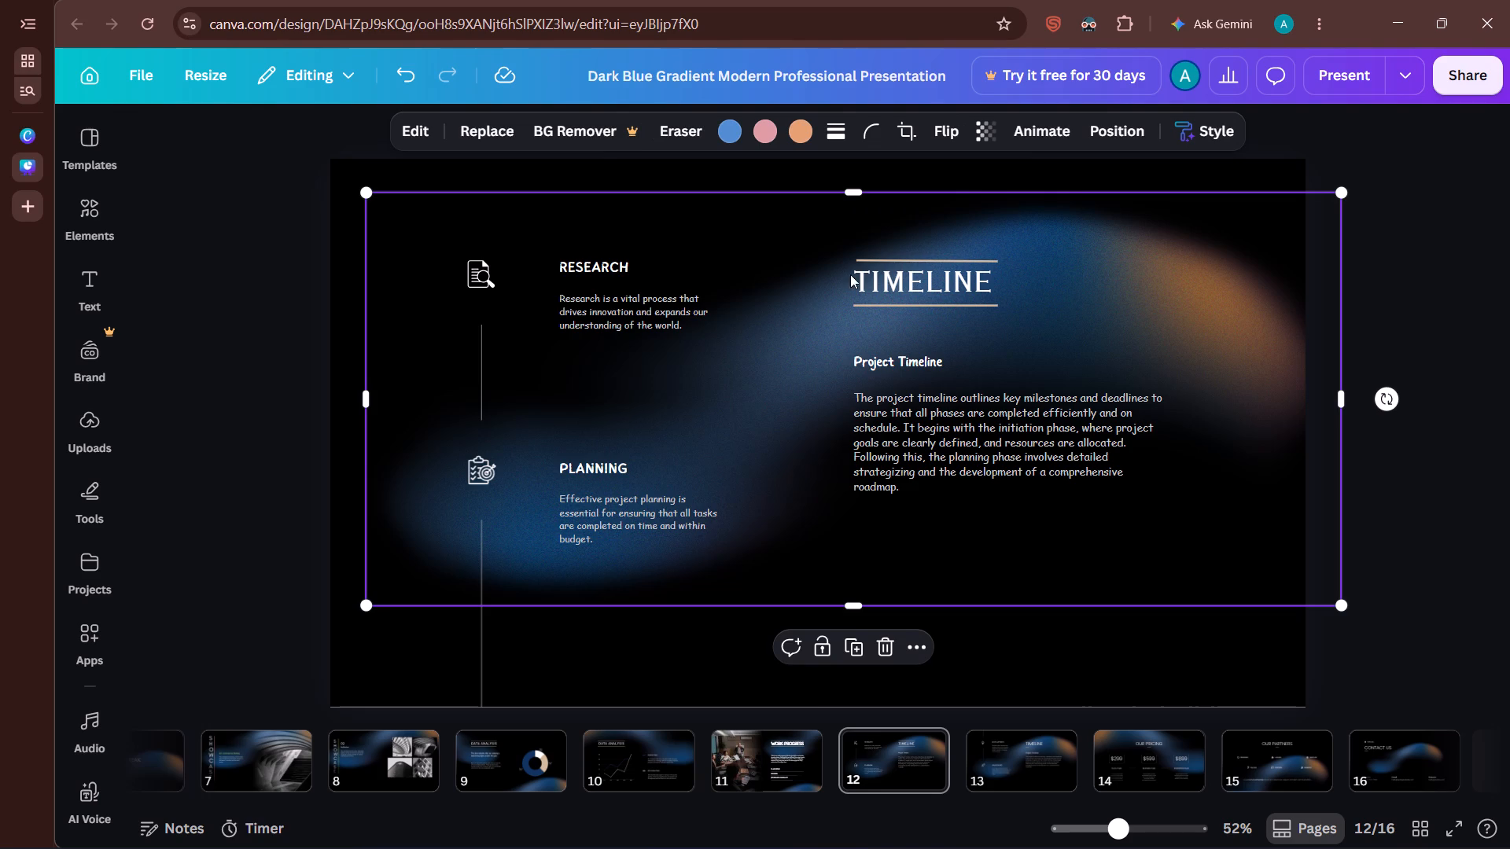
{"action": "left_click", "coordinate": [898, 254]}
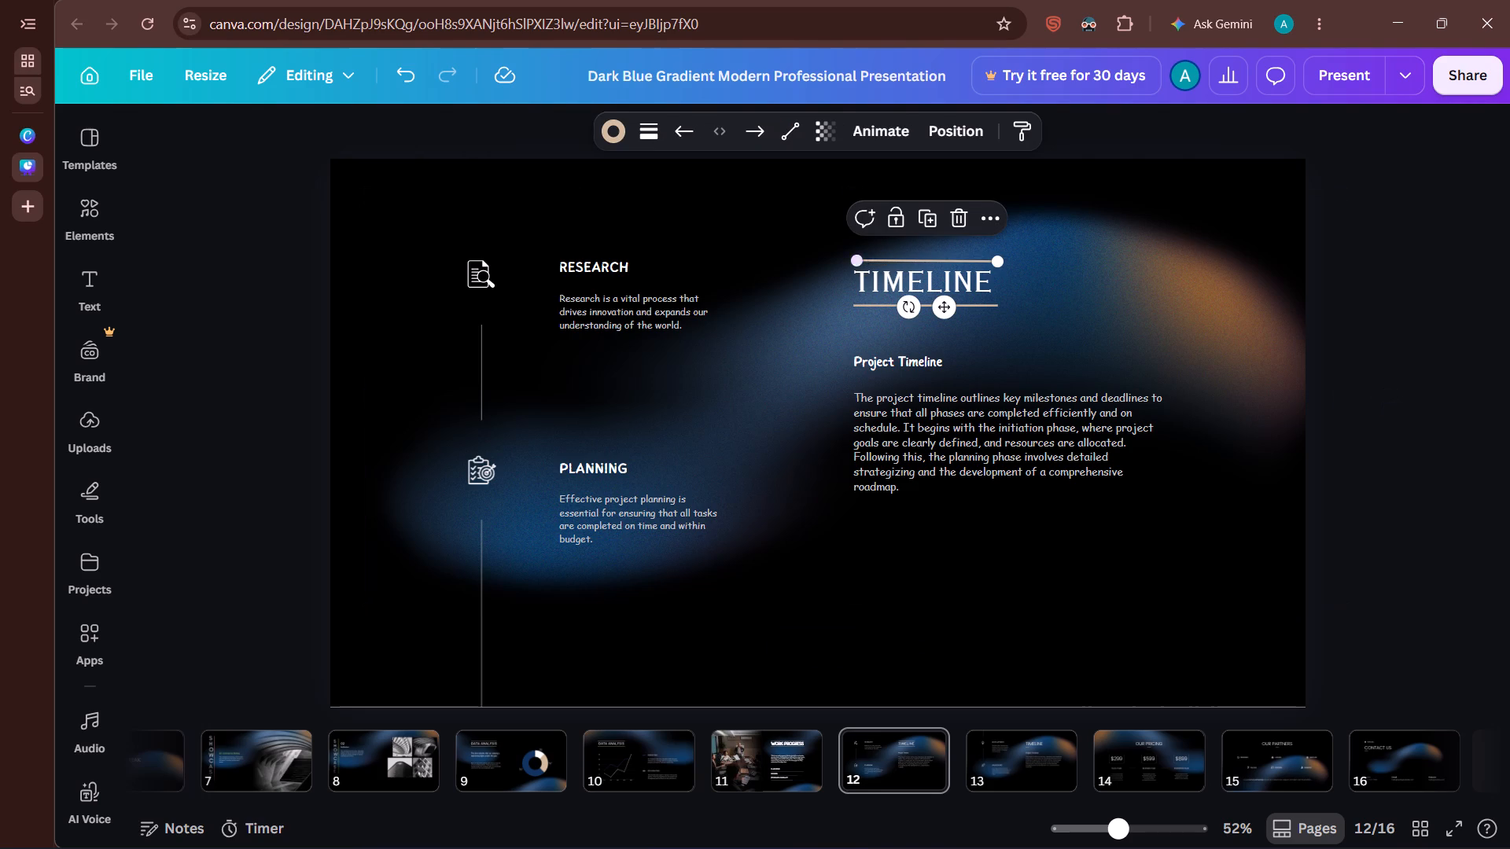
{"action": "left_click", "coordinate": [856, 259]}
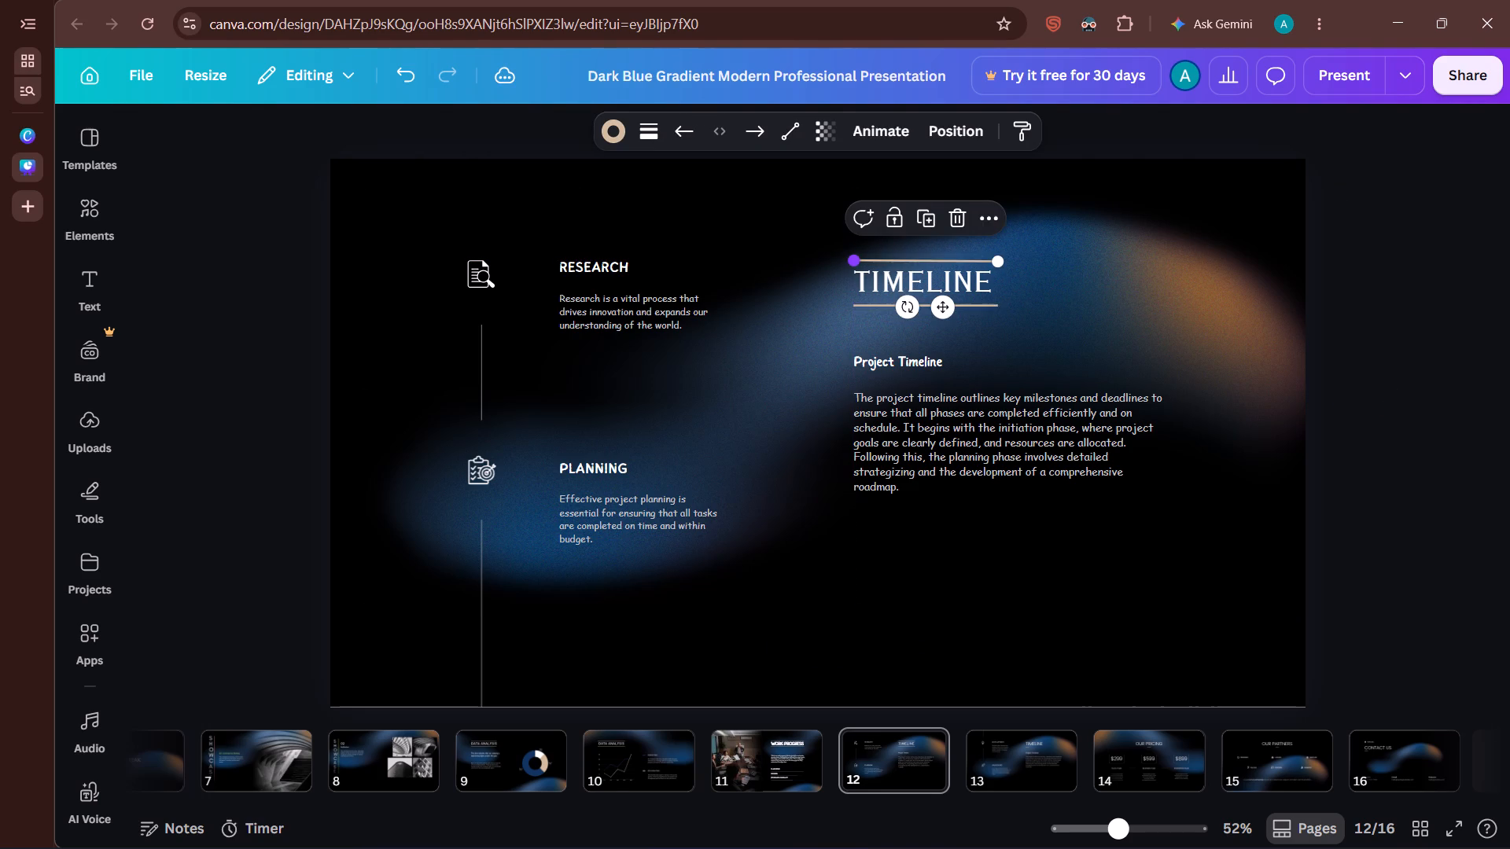
{"action": "left_click", "coordinate": [1418, 316]}
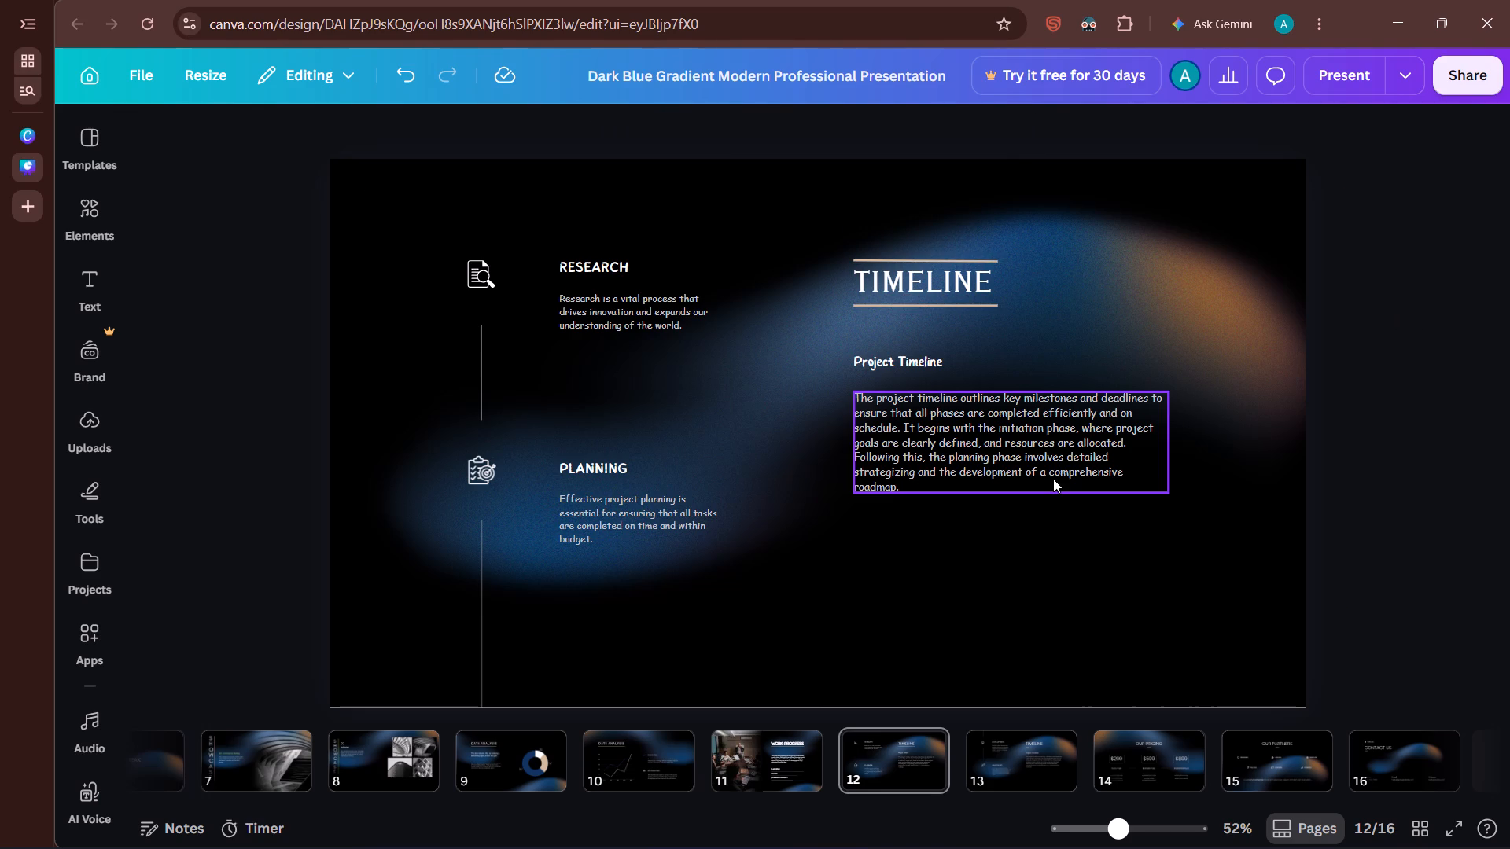
{"action": "left_click", "coordinate": [1376, 564]}
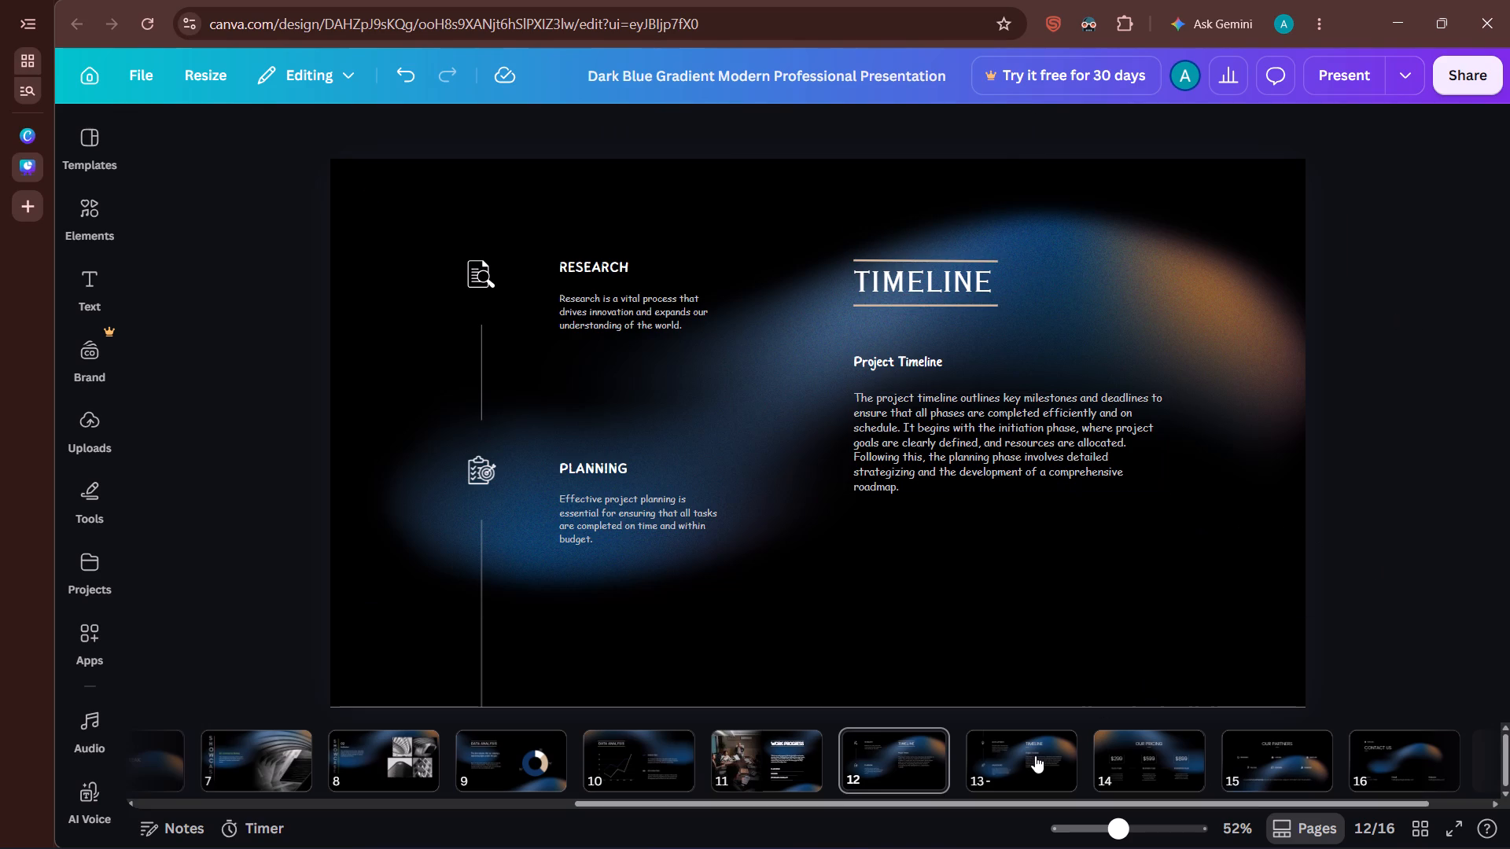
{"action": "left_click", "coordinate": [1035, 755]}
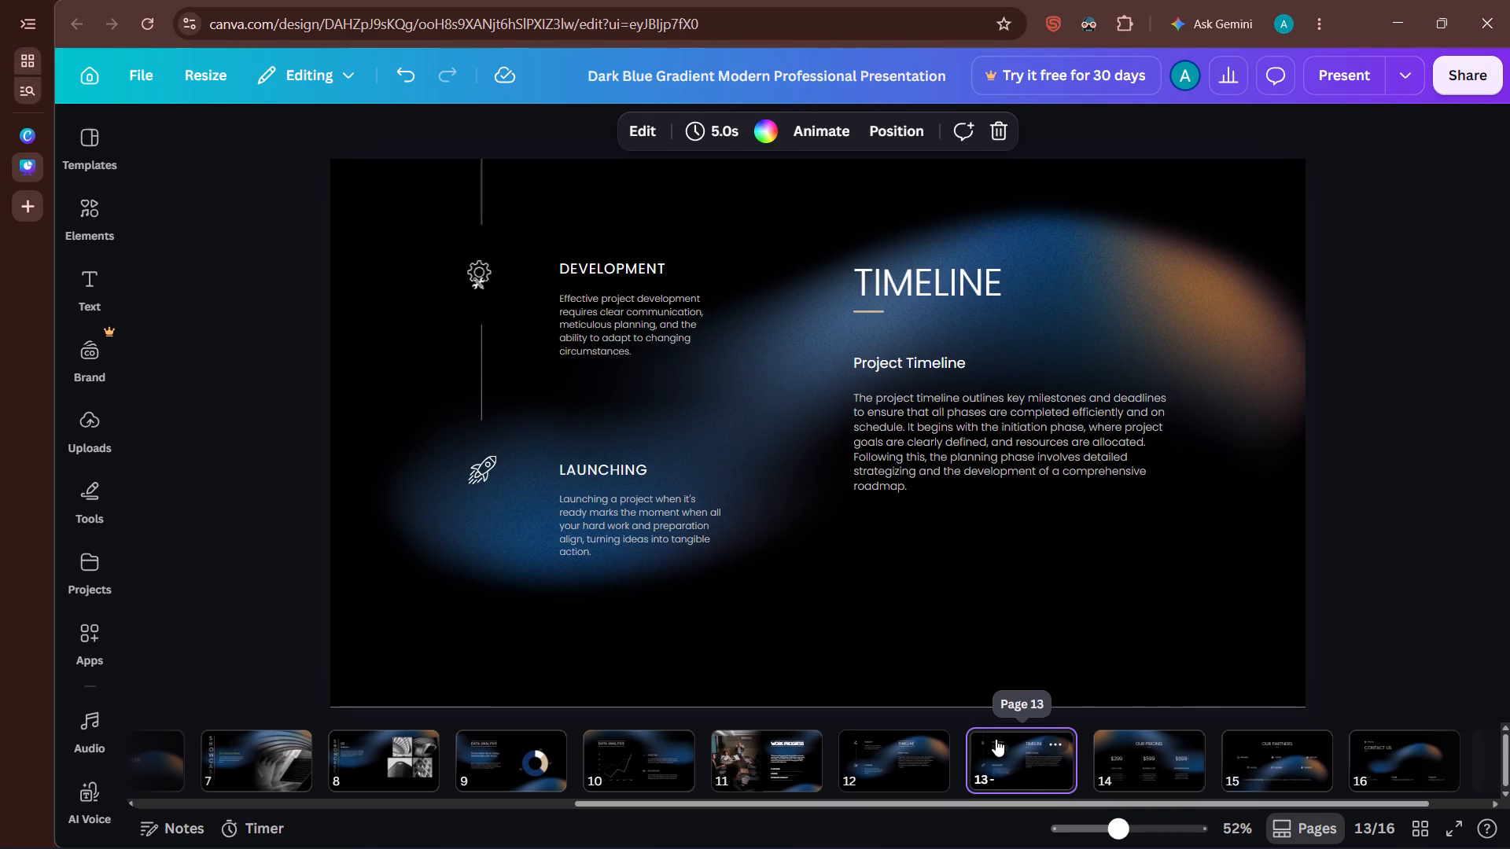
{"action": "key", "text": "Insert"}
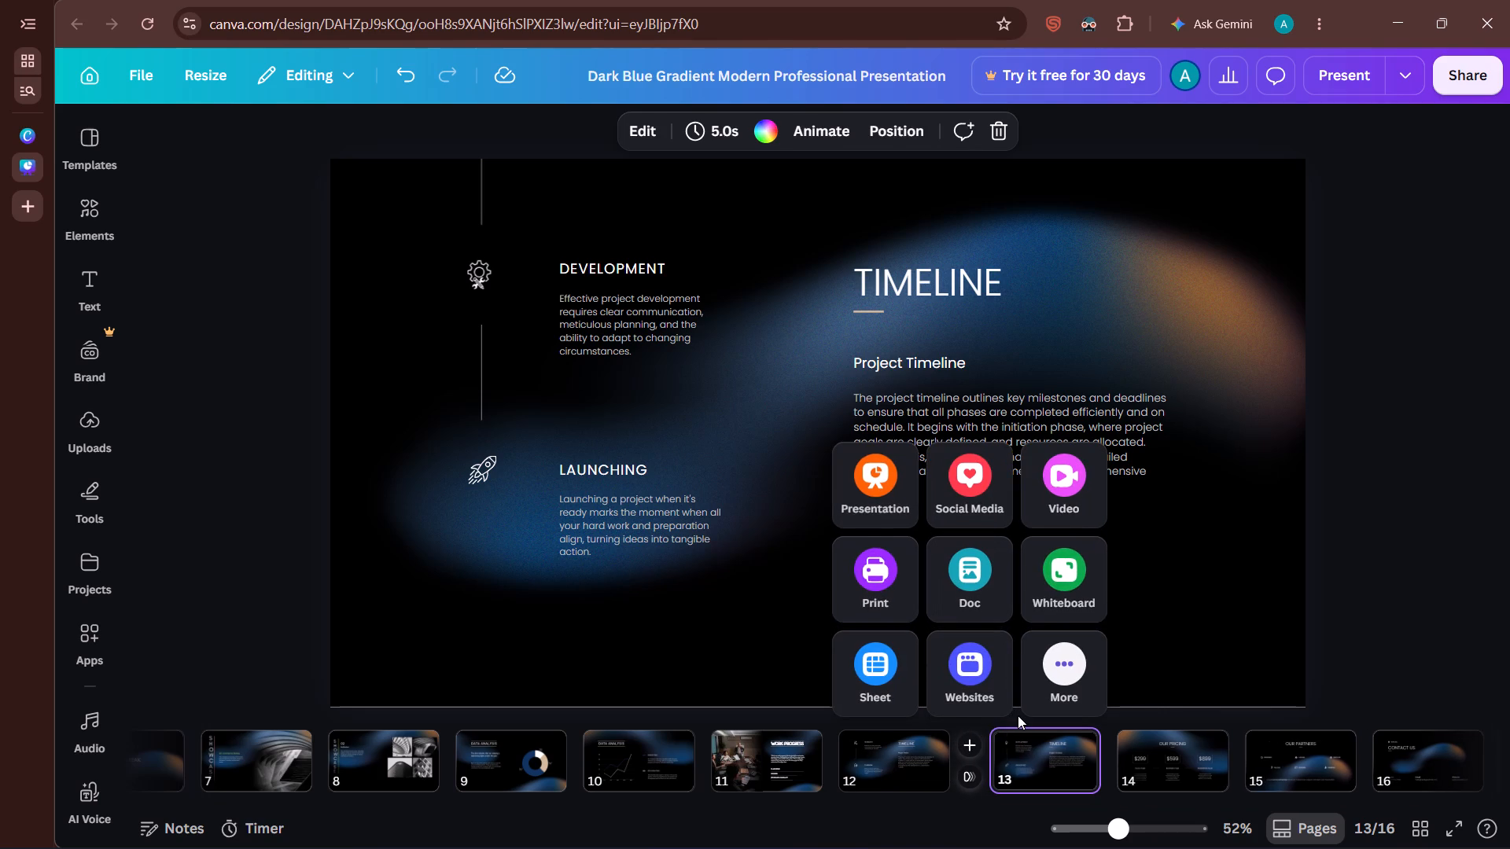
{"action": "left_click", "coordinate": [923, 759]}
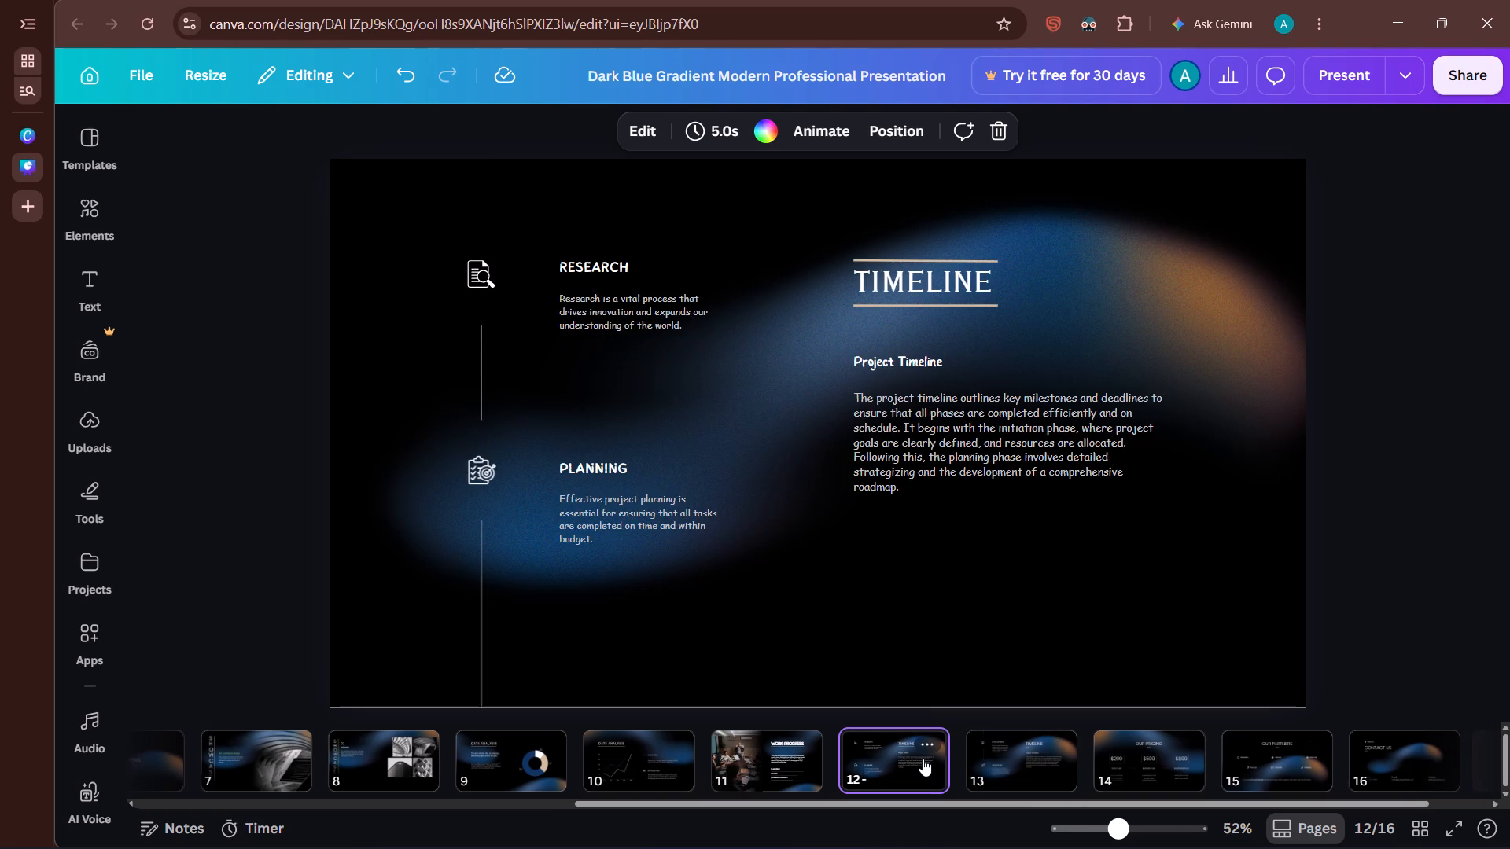
On page 13, change the font of the TIMELINE heading to Copperplate Gothic 29 BC.
{"action": "left_click", "coordinate": [1006, 762]}
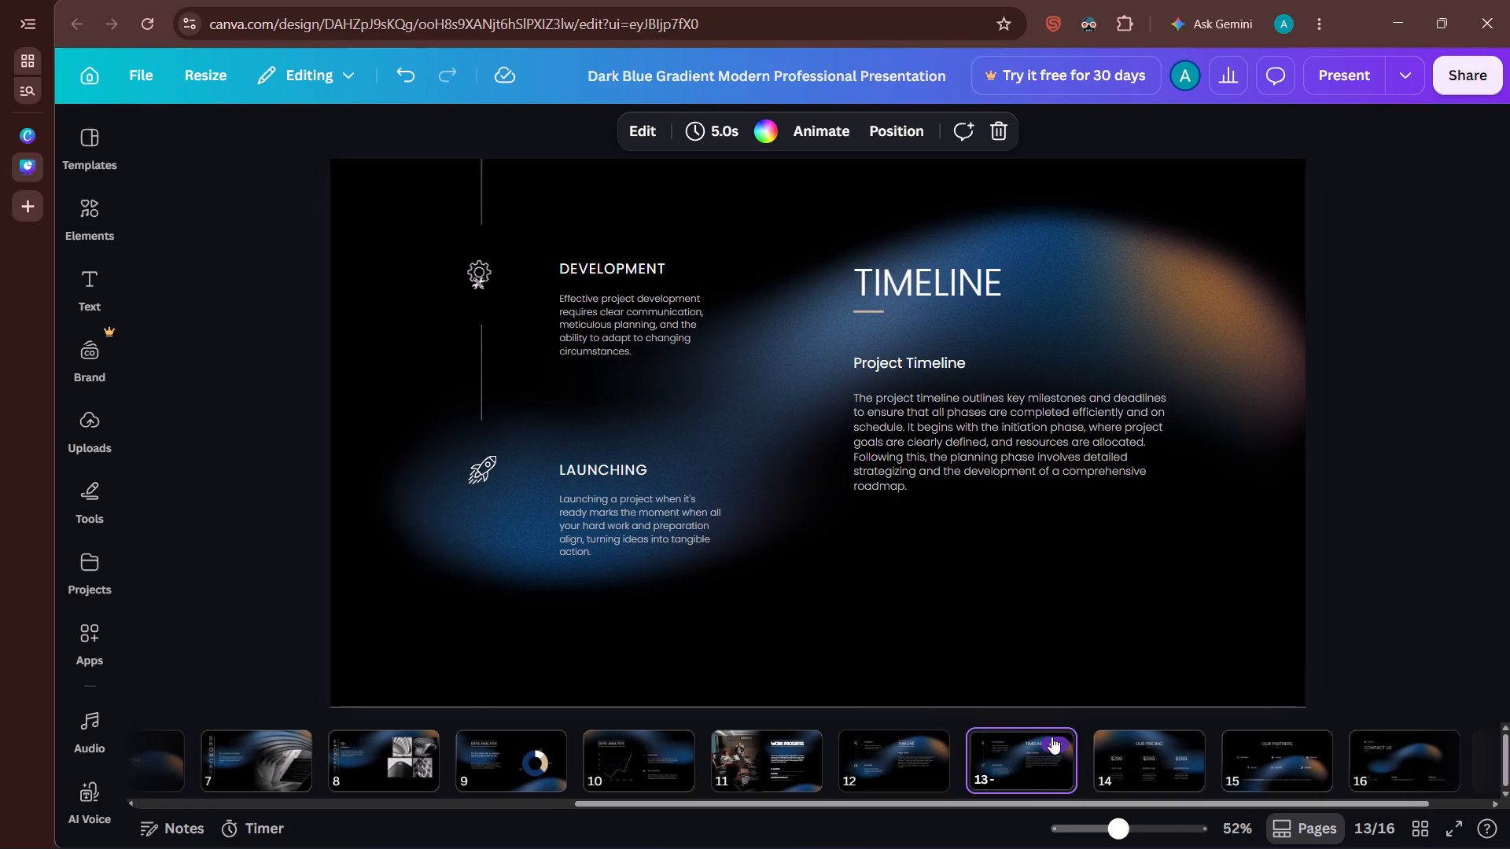
{"action": "left_click", "coordinate": [1051, 737]}
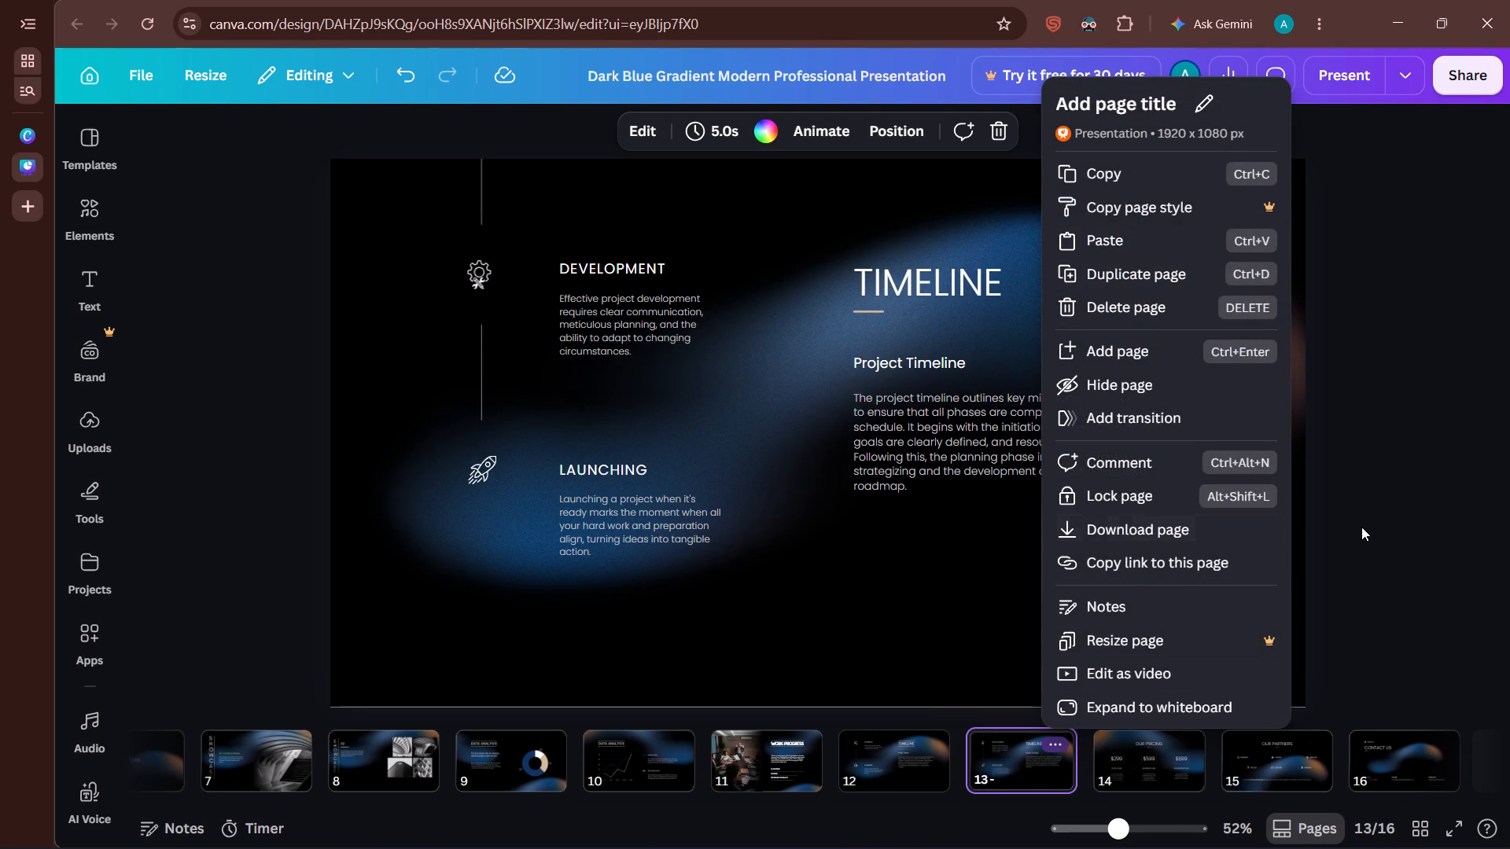
{"action": "left_click", "coordinate": [1361, 527]}
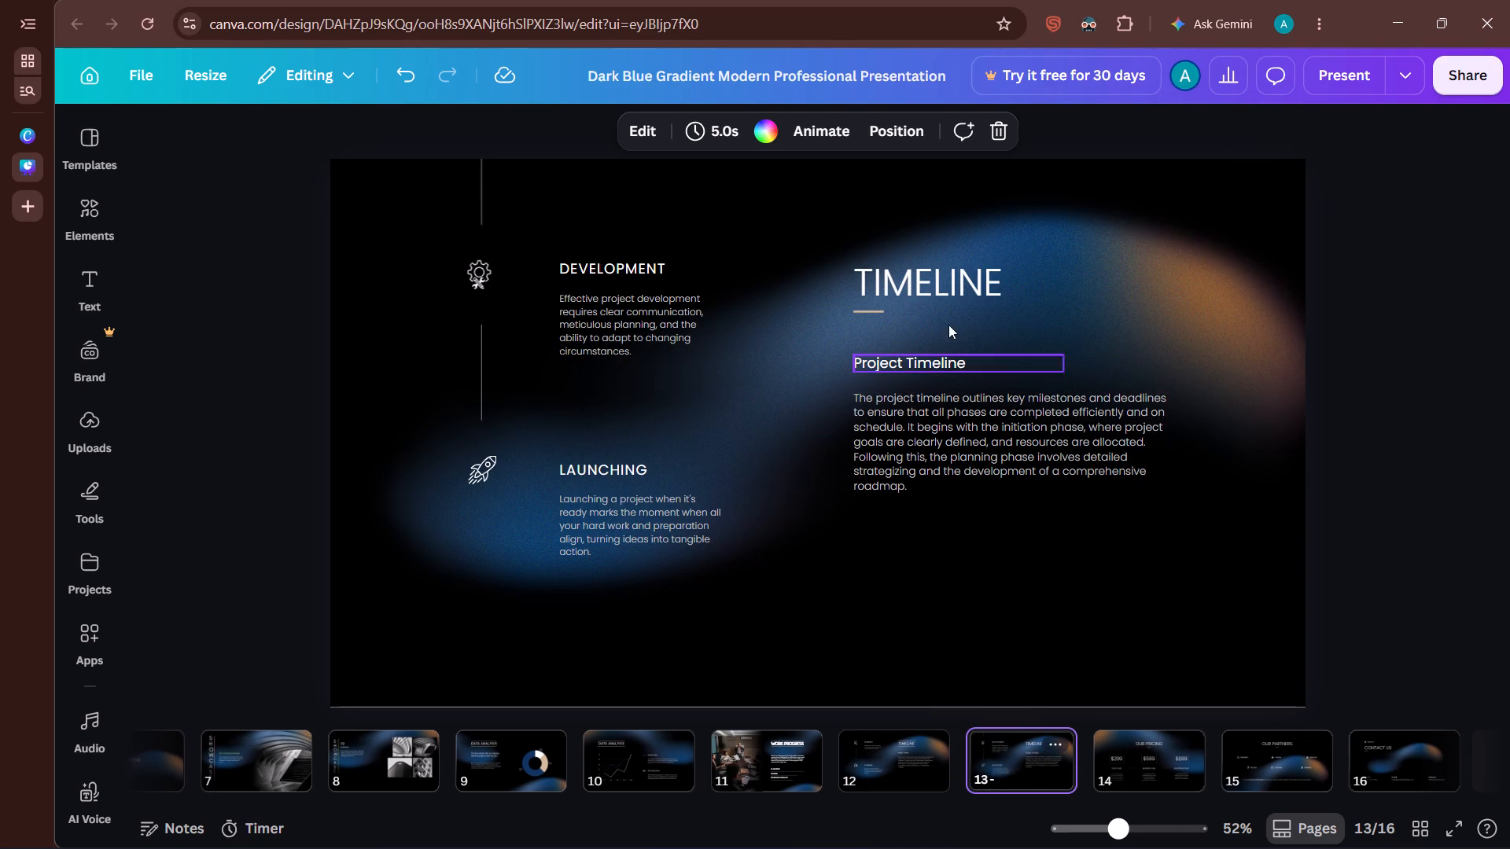
{"action": "left_click", "coordinate": [941, 283]}
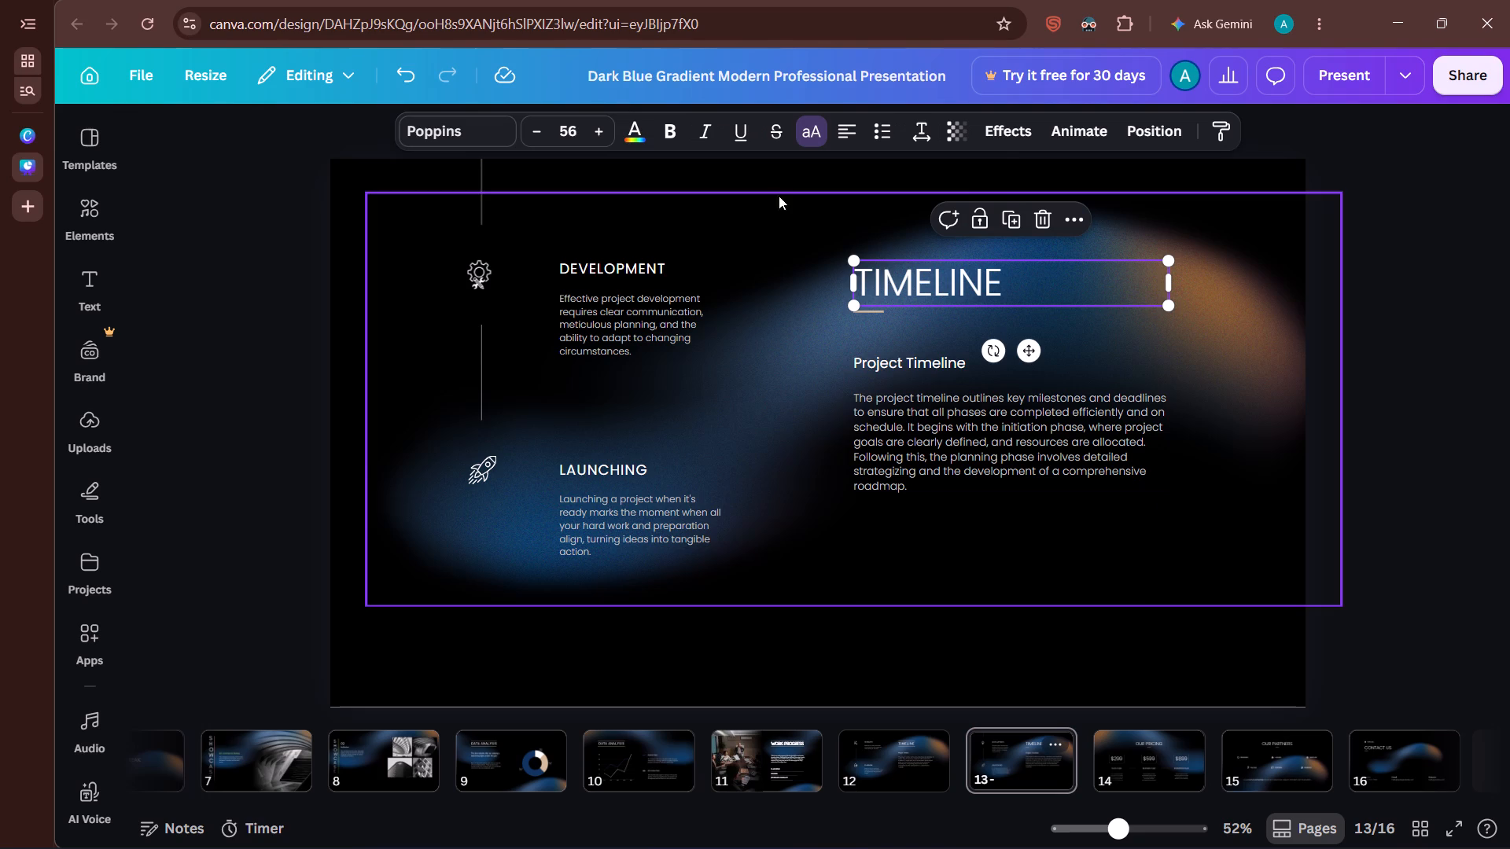
{"action": "left_click", "coordinate": [437, 122]}
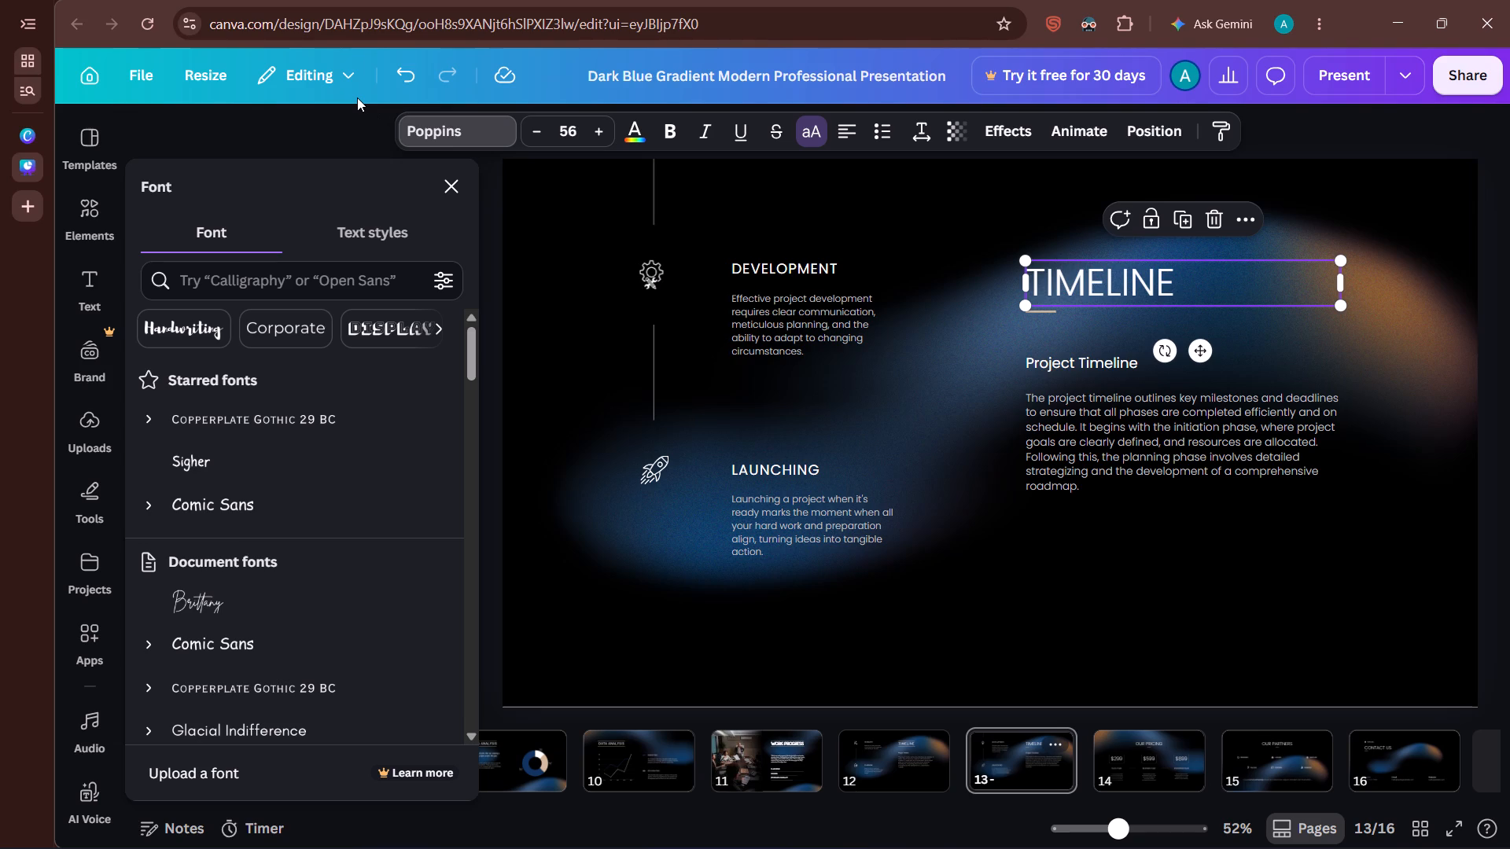
{"action": "left_click", "coordinate": [225, 412]}
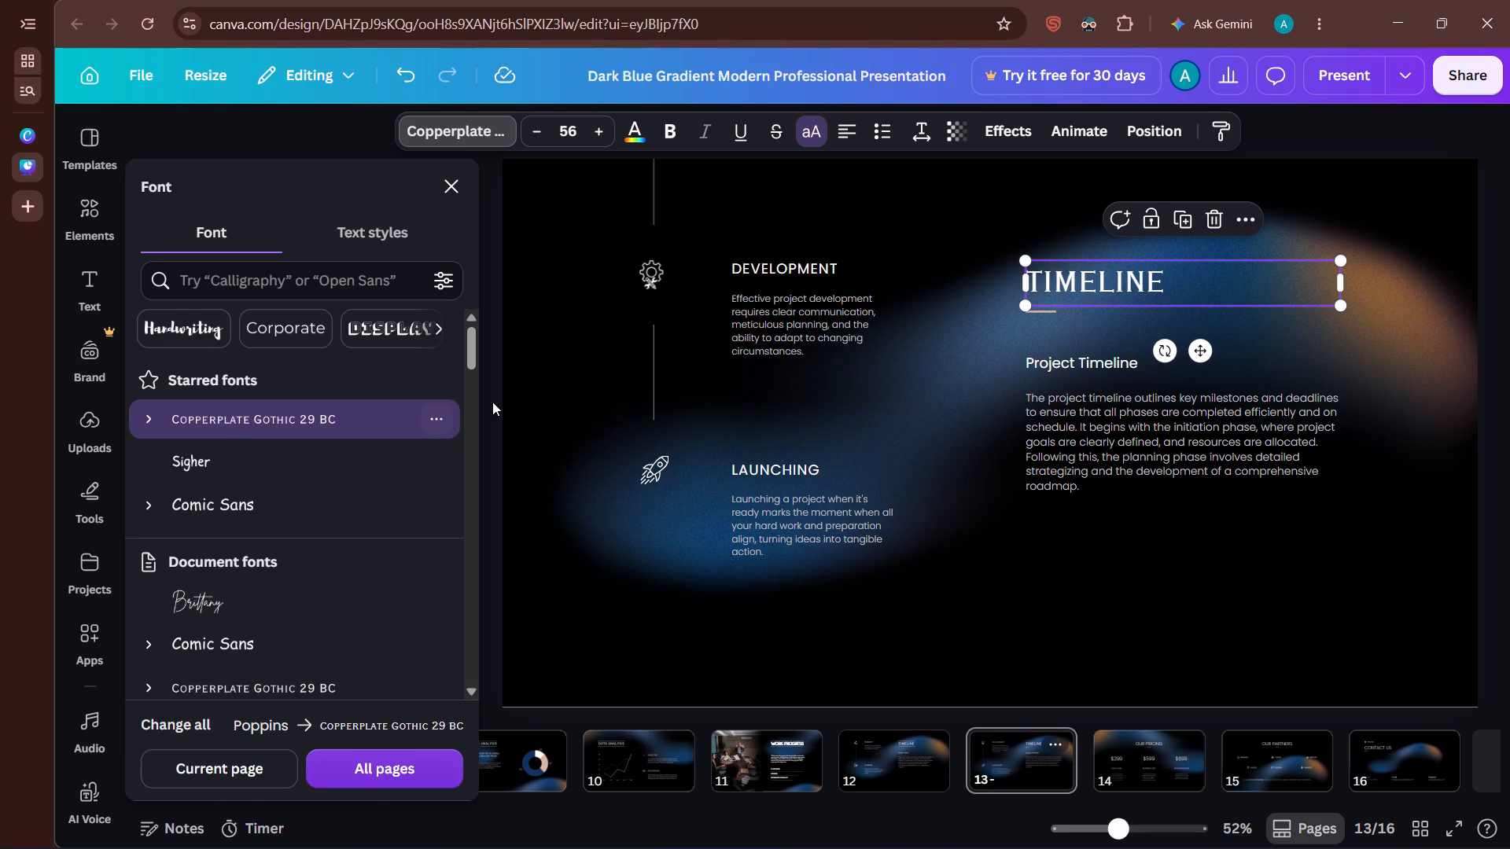
Extend the short line under TIMELINE to a level underline about 288 long, spanning the heading's width.
{"action": "left_click", "coordinate": [1046, 320]}
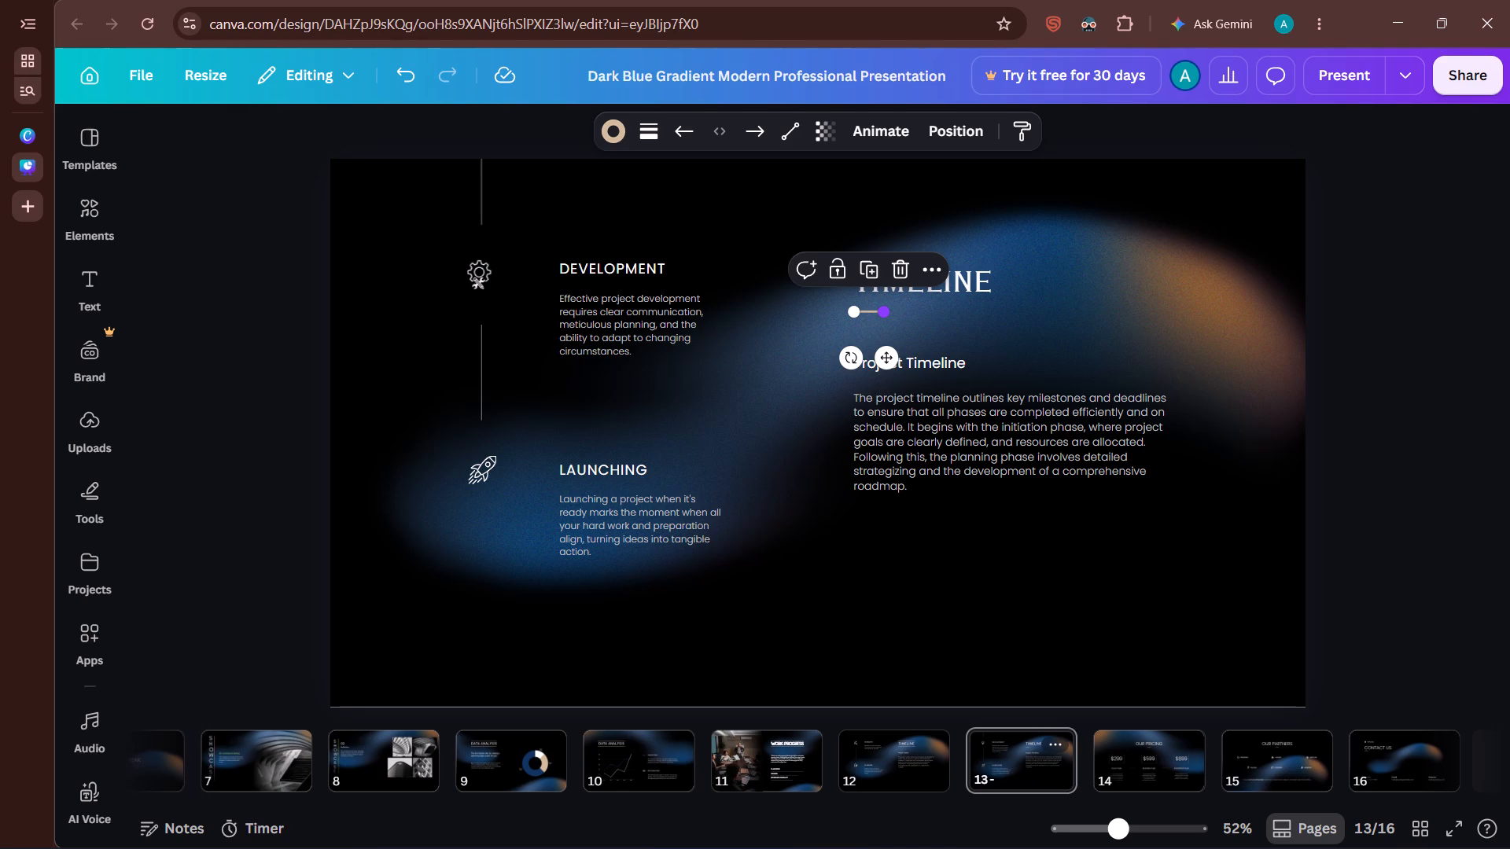
{"action": "left_click_drag", "start_coordinate": [884, 314], "coordinate": [1000, 314]}
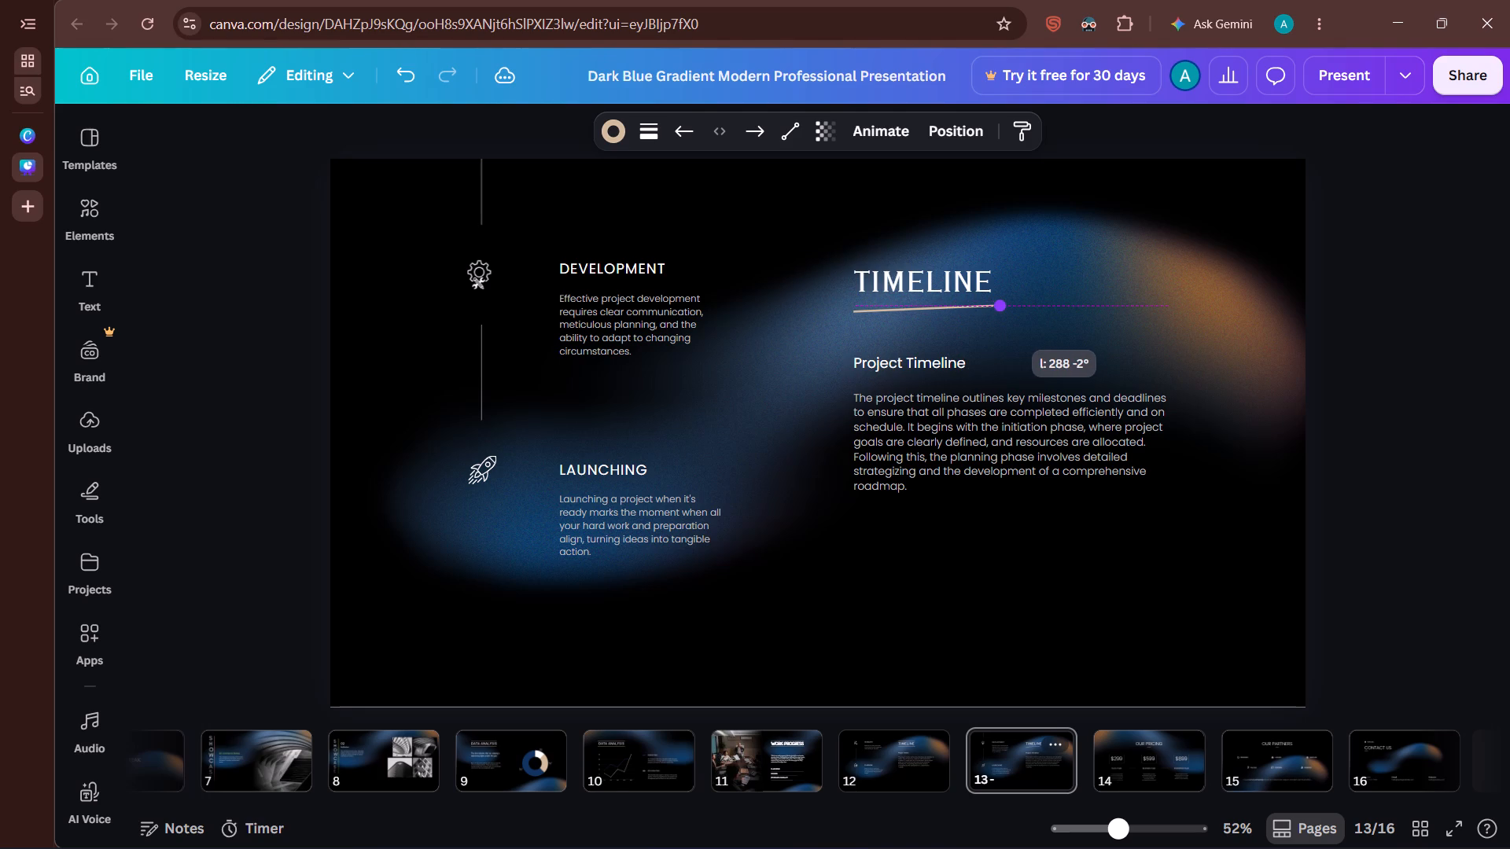
{"action": "left_click_drag", "start_coordinate": [1000, 314], "coordinate": [1001, 314]}
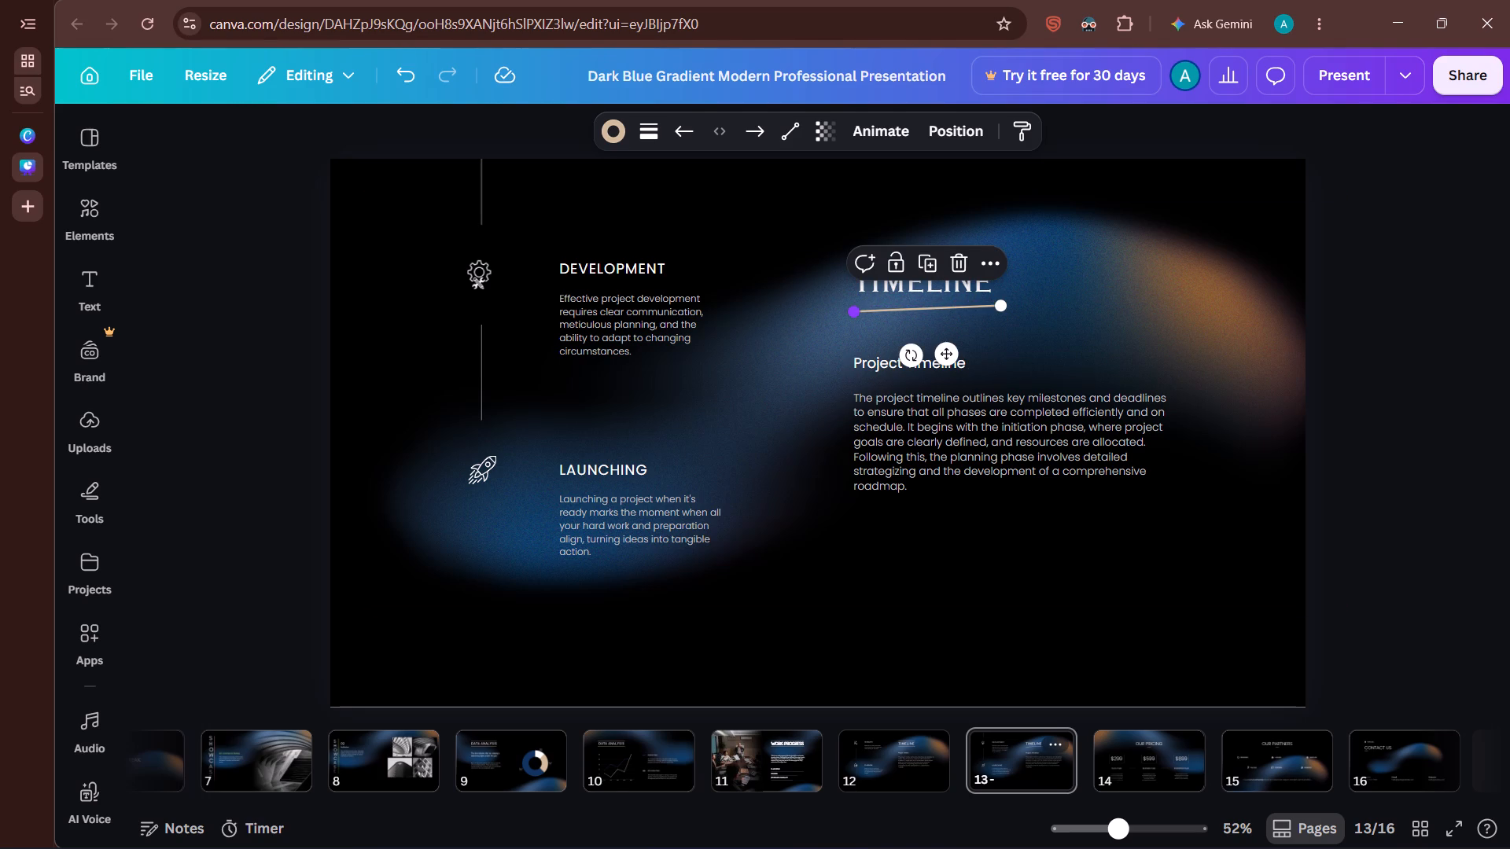
{"action": "left_click", "coordinate": [848, 309]}
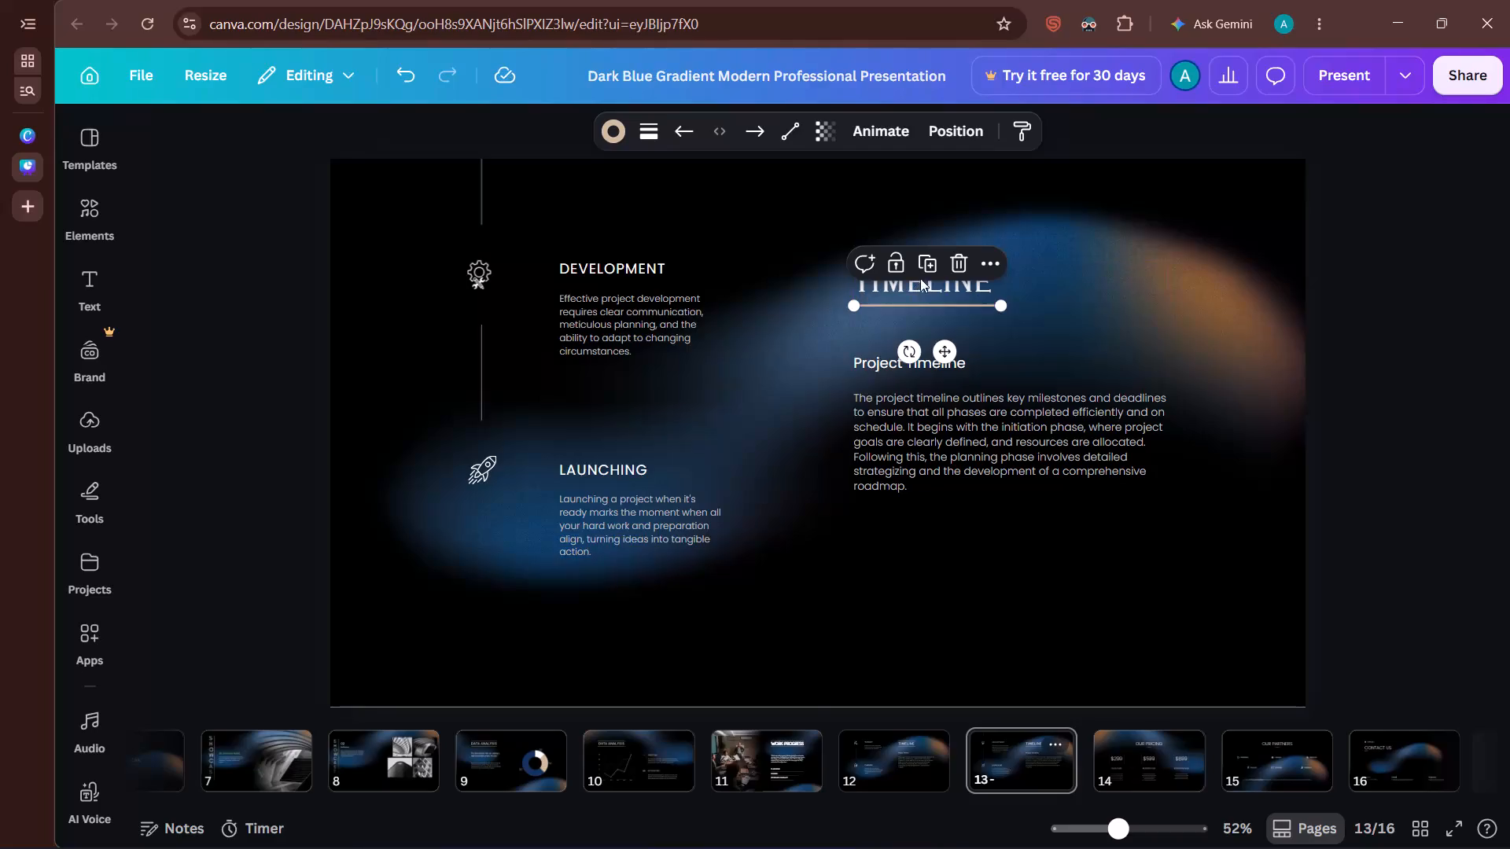
Duplicate the underline and place the copy along the top of the TIMELINE heading, aligned with the line below.
{"action": "left_click", "coordinate": [929, 267]}
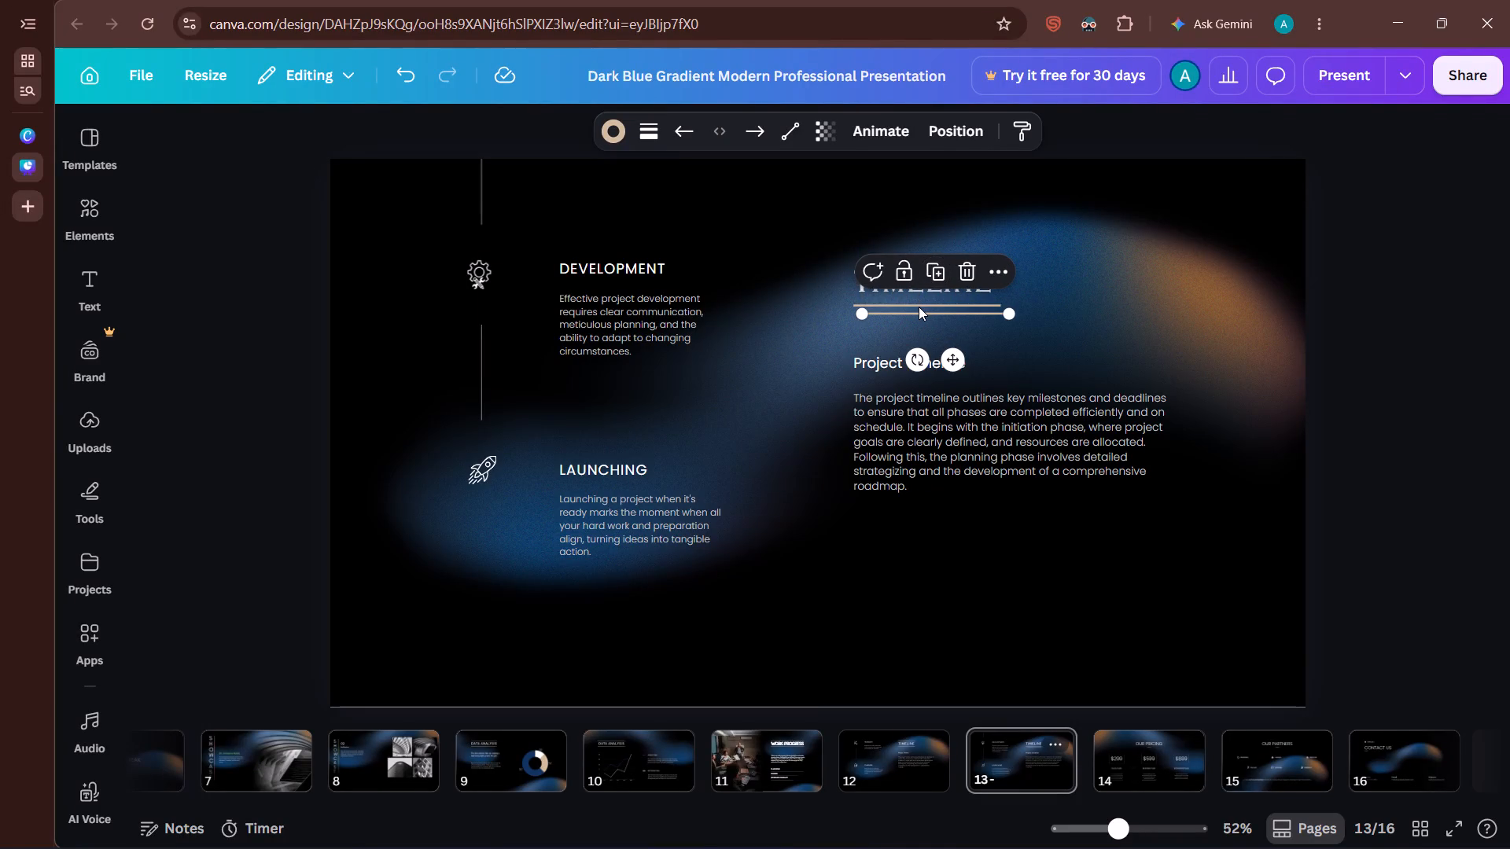
{"action": "left_click_drag", "start_coordinate": [919, 307], "coordinate": [914, 252]}
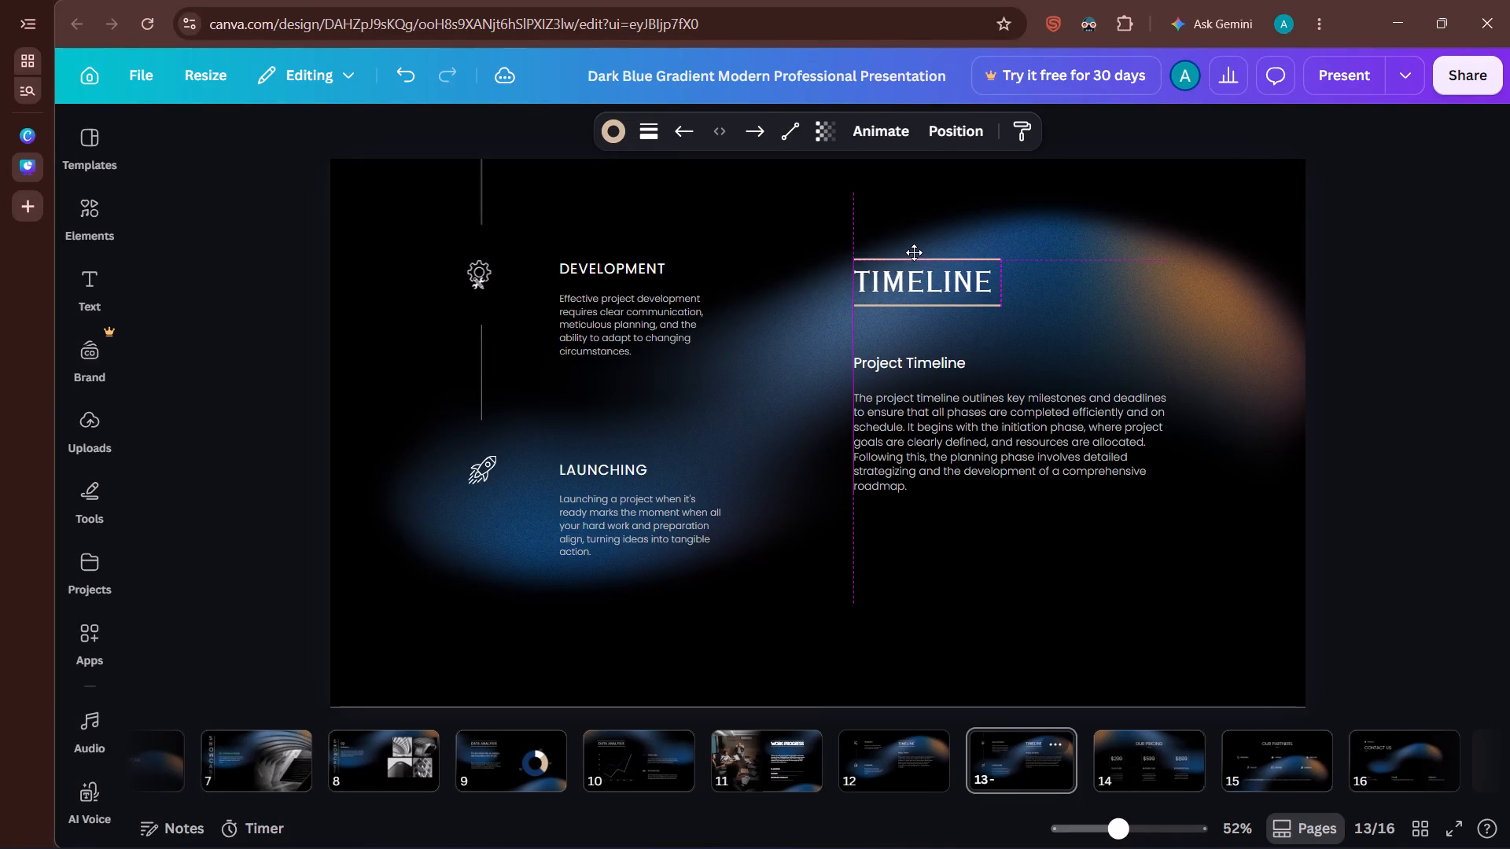
{"action": "left_click_drag", "start_coordinate": [914, 252], "coordinate": [914, 252]}
{"action": "left_click", "coordinate": [1068, 298]}
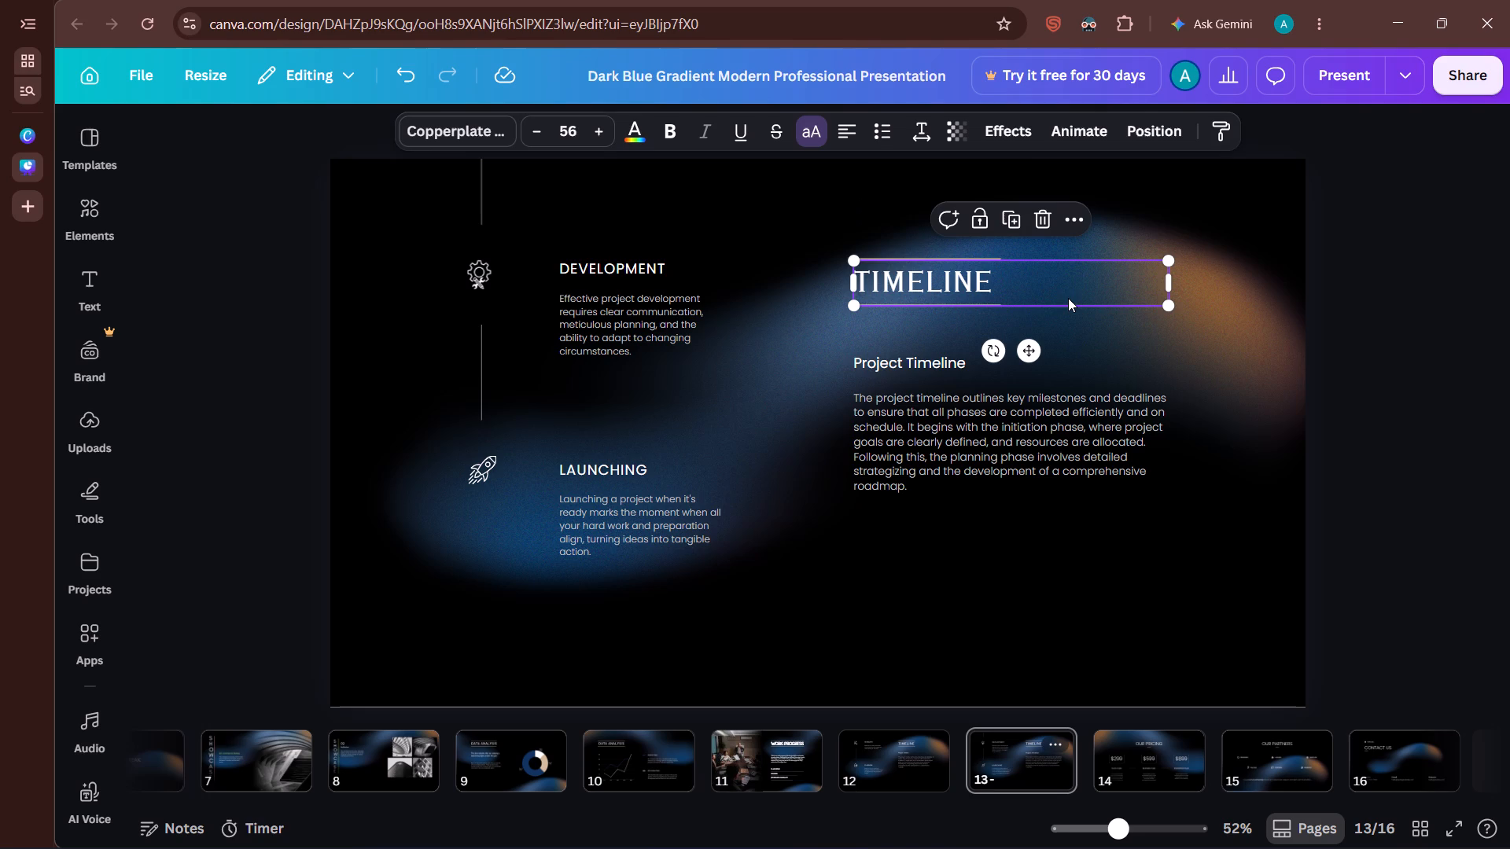
{"action": "left_click", "coordinate": [1408, 402]}
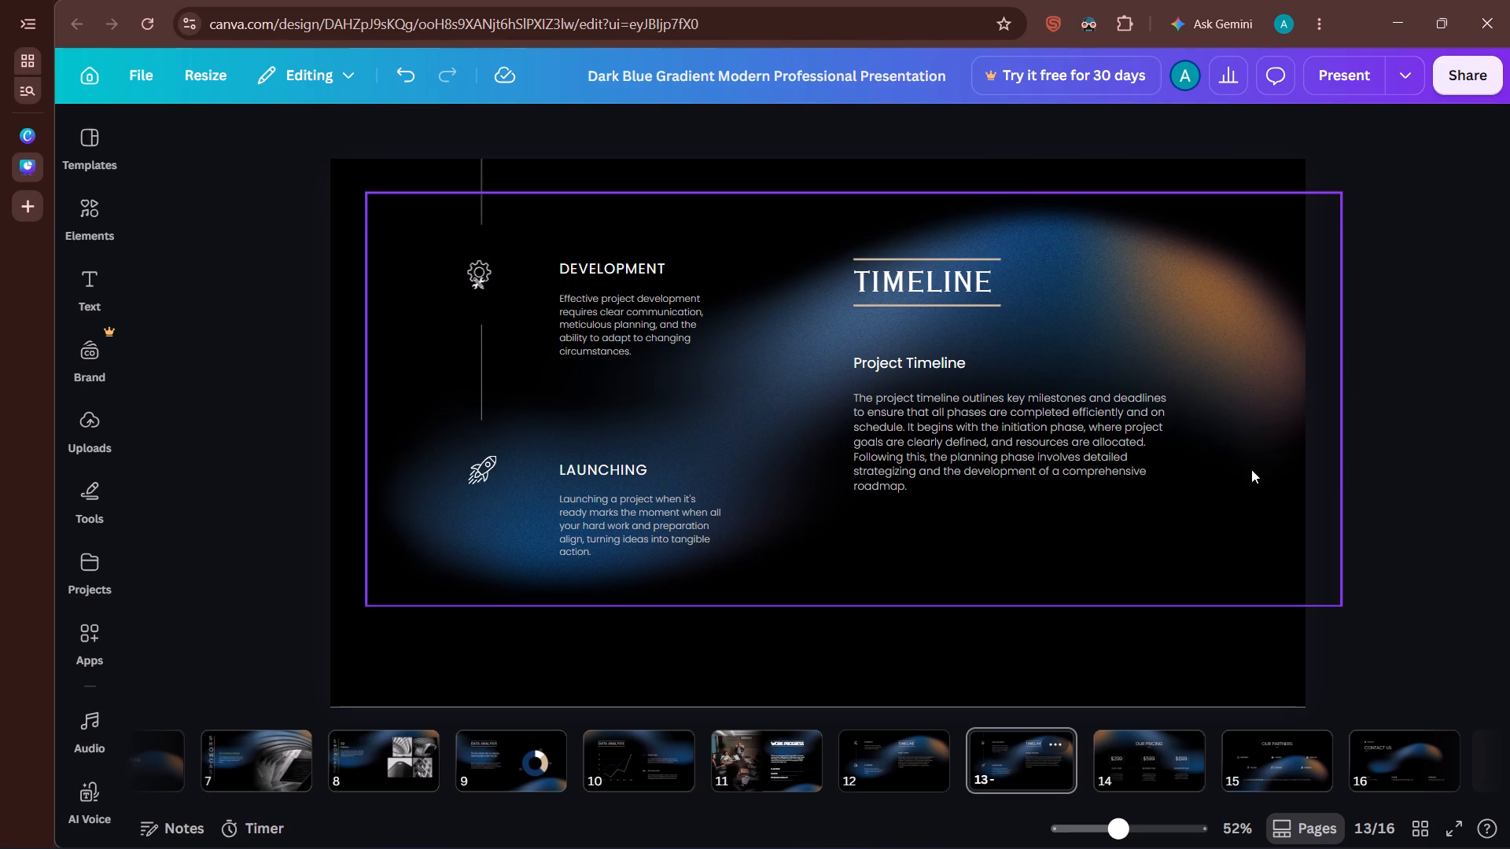
Change the font of the Project Timeline subheading to Sigher.
{"action": "left_click", "coordinate": [912, 356]}
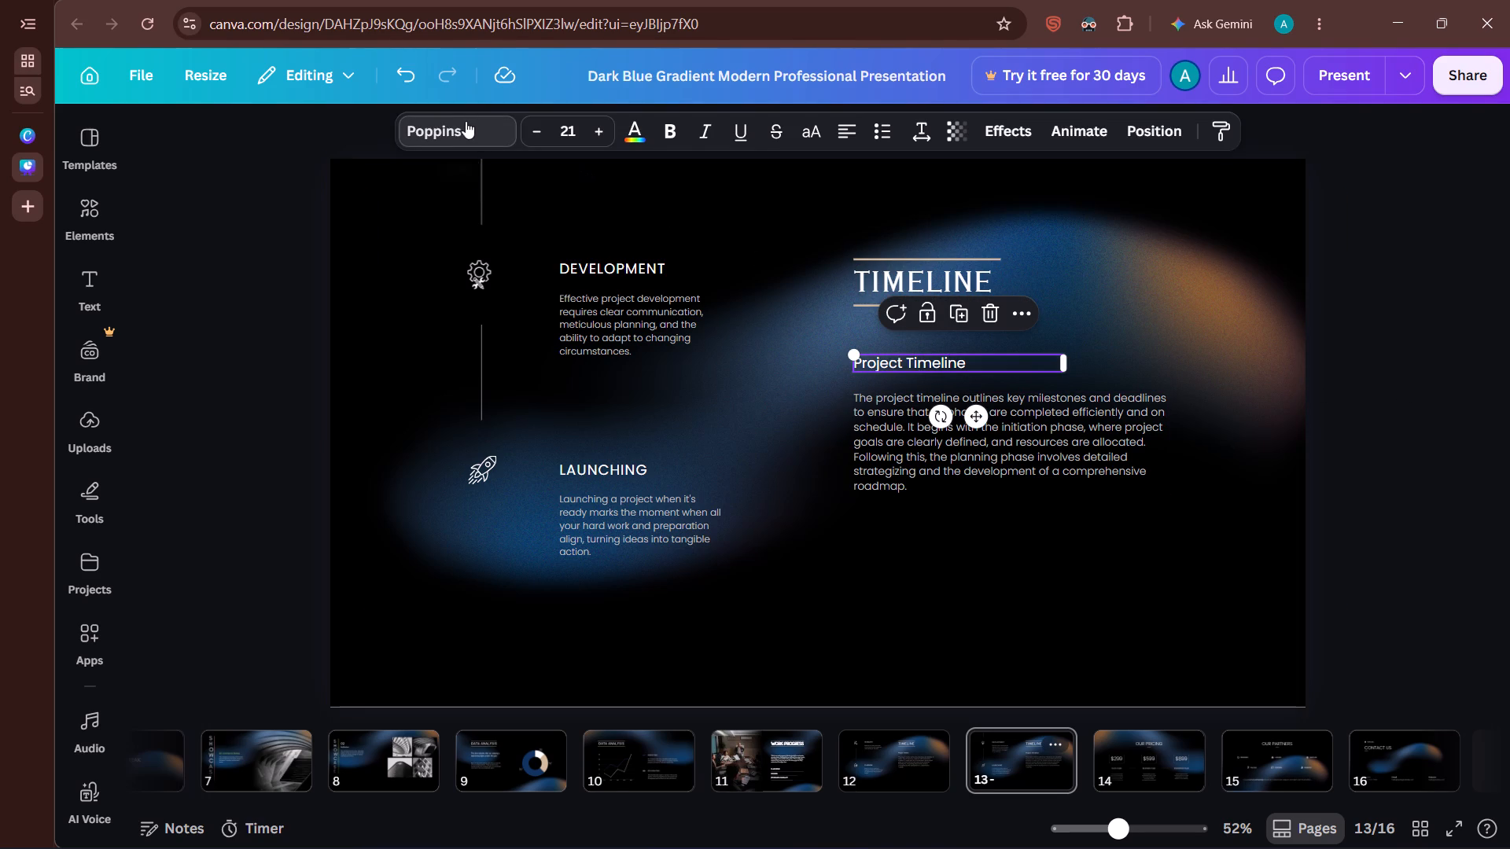
{"action": "left_click", "coordinate": [465, 121]}
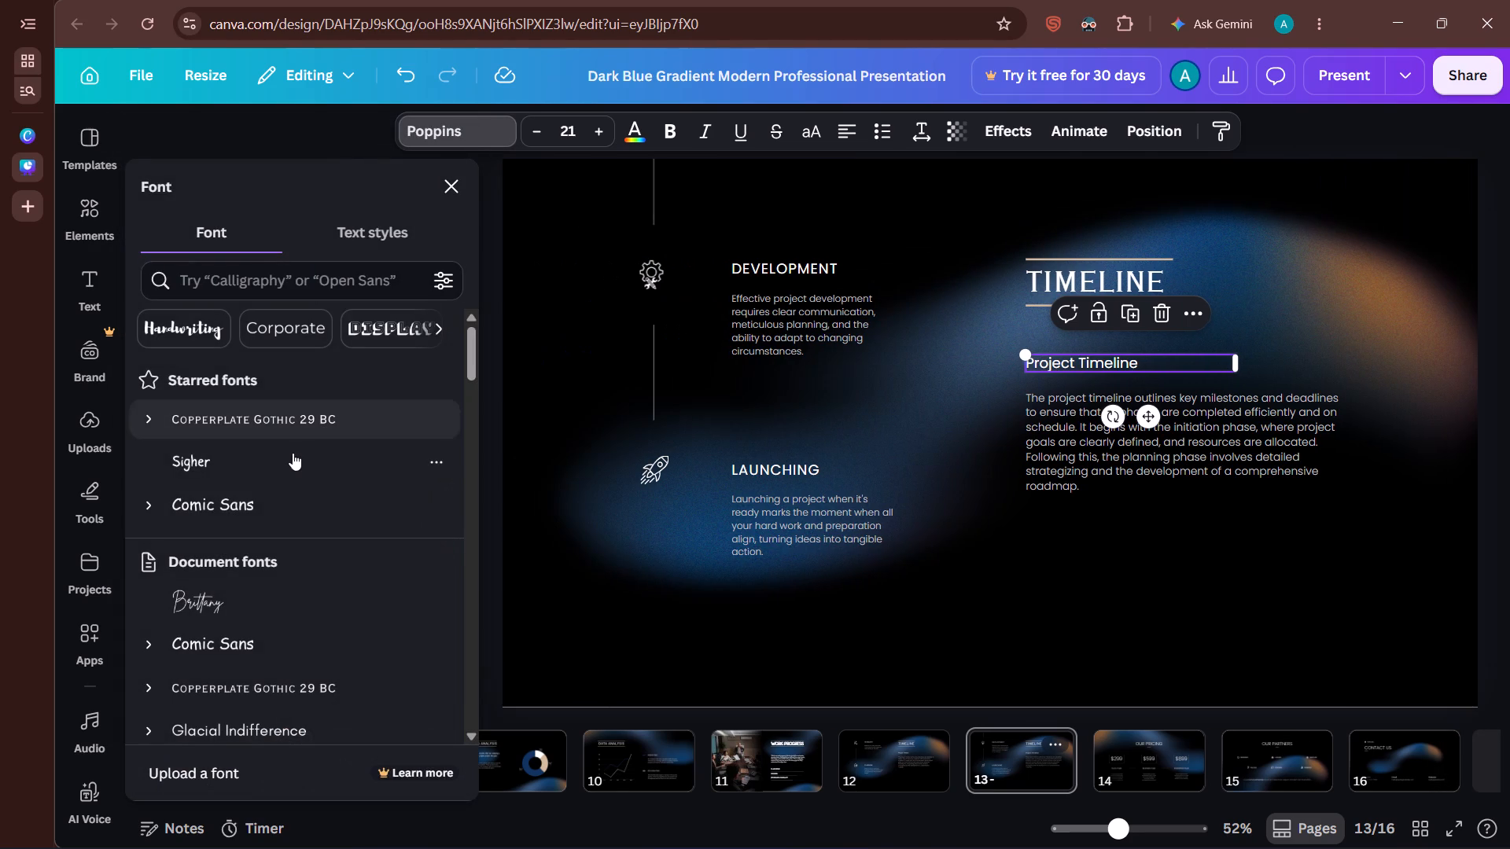
{"action": "left_click", "coordinate": [293, 454]}
Change the font of the DEVELOPMENT and LAUNCHING headings to Sigher.
{"action": "left_click", "coordinate": [1112, 437]}
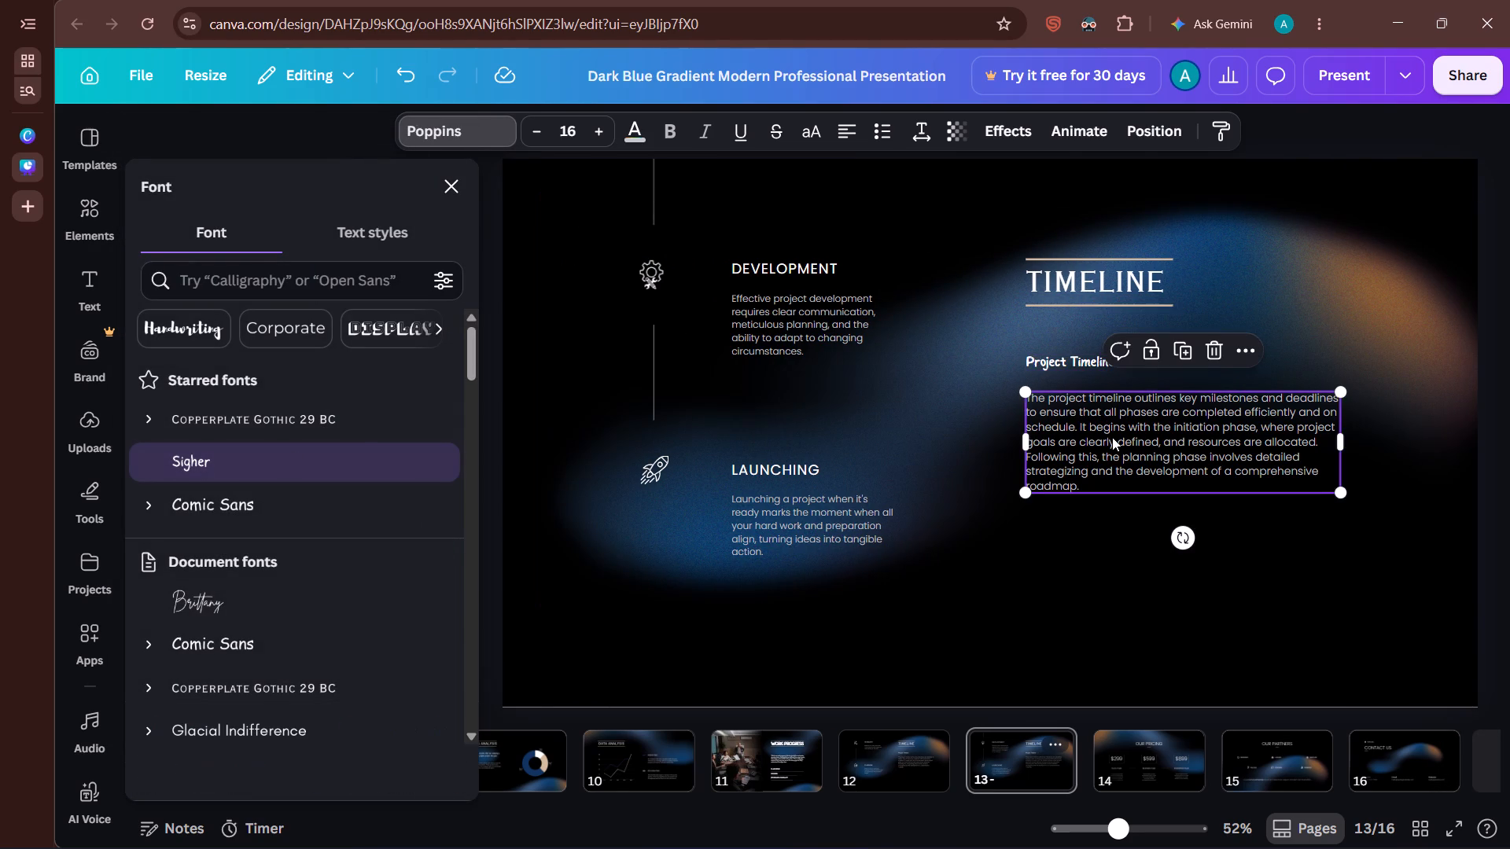
{"action": "left_click", "coordinate": [770, 275]}
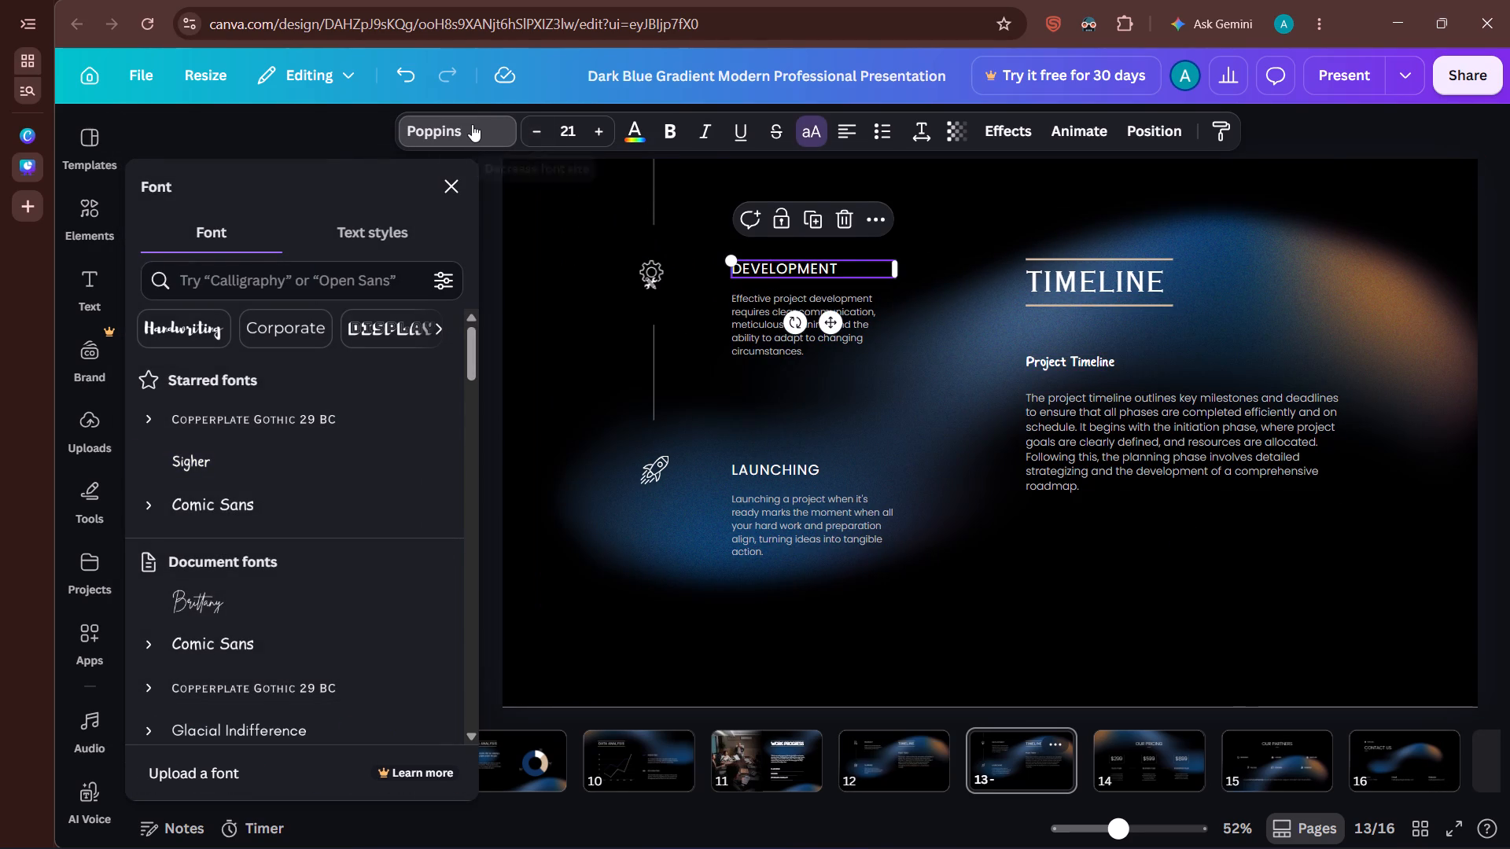
{"action": "left_click", "coordinate": [472, 124]}
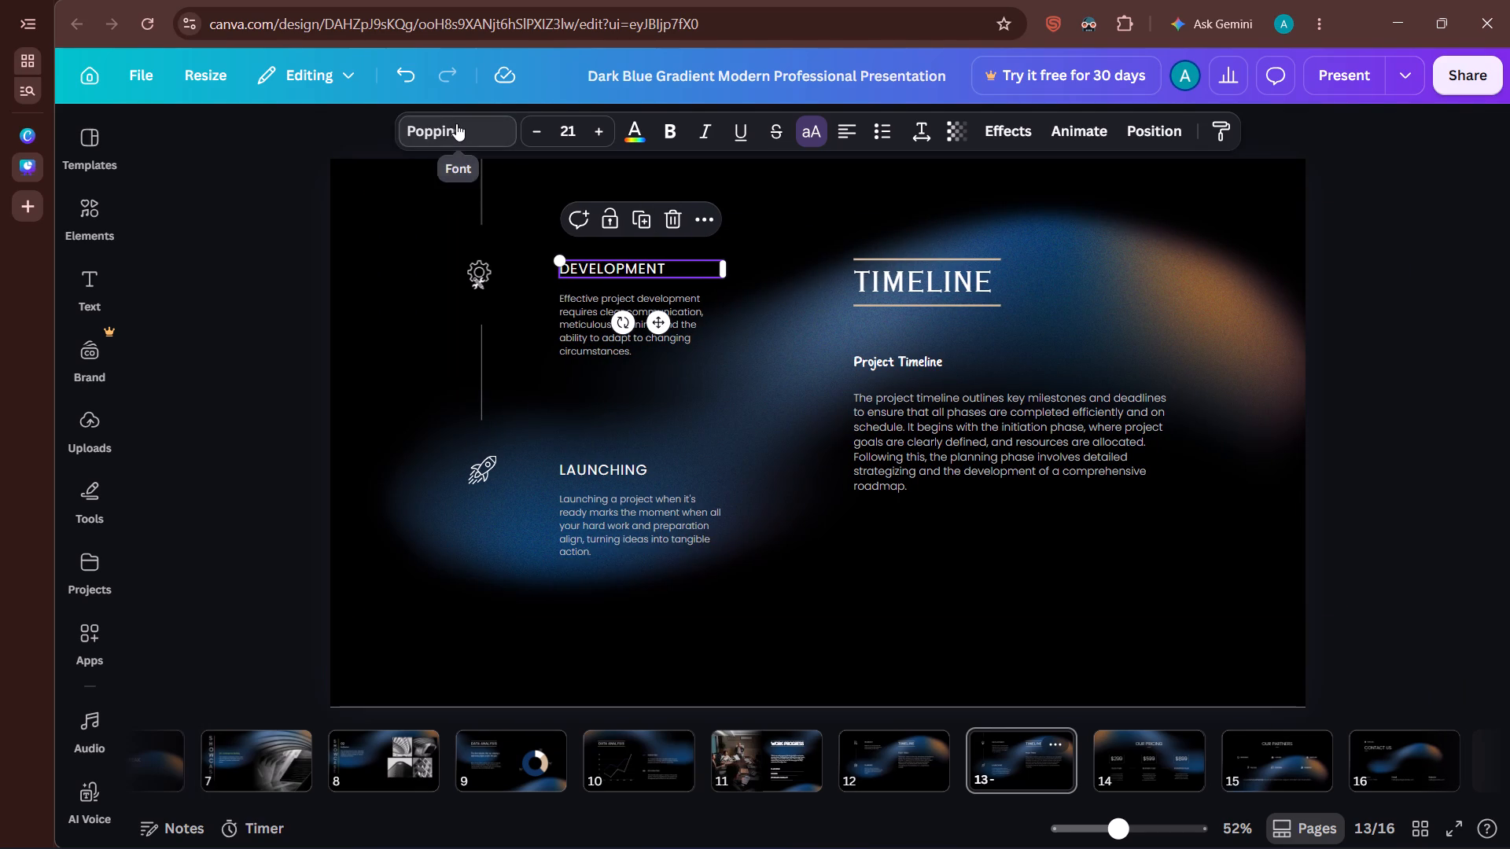
{"action": "left_click", "coordinate": [456, 123]}
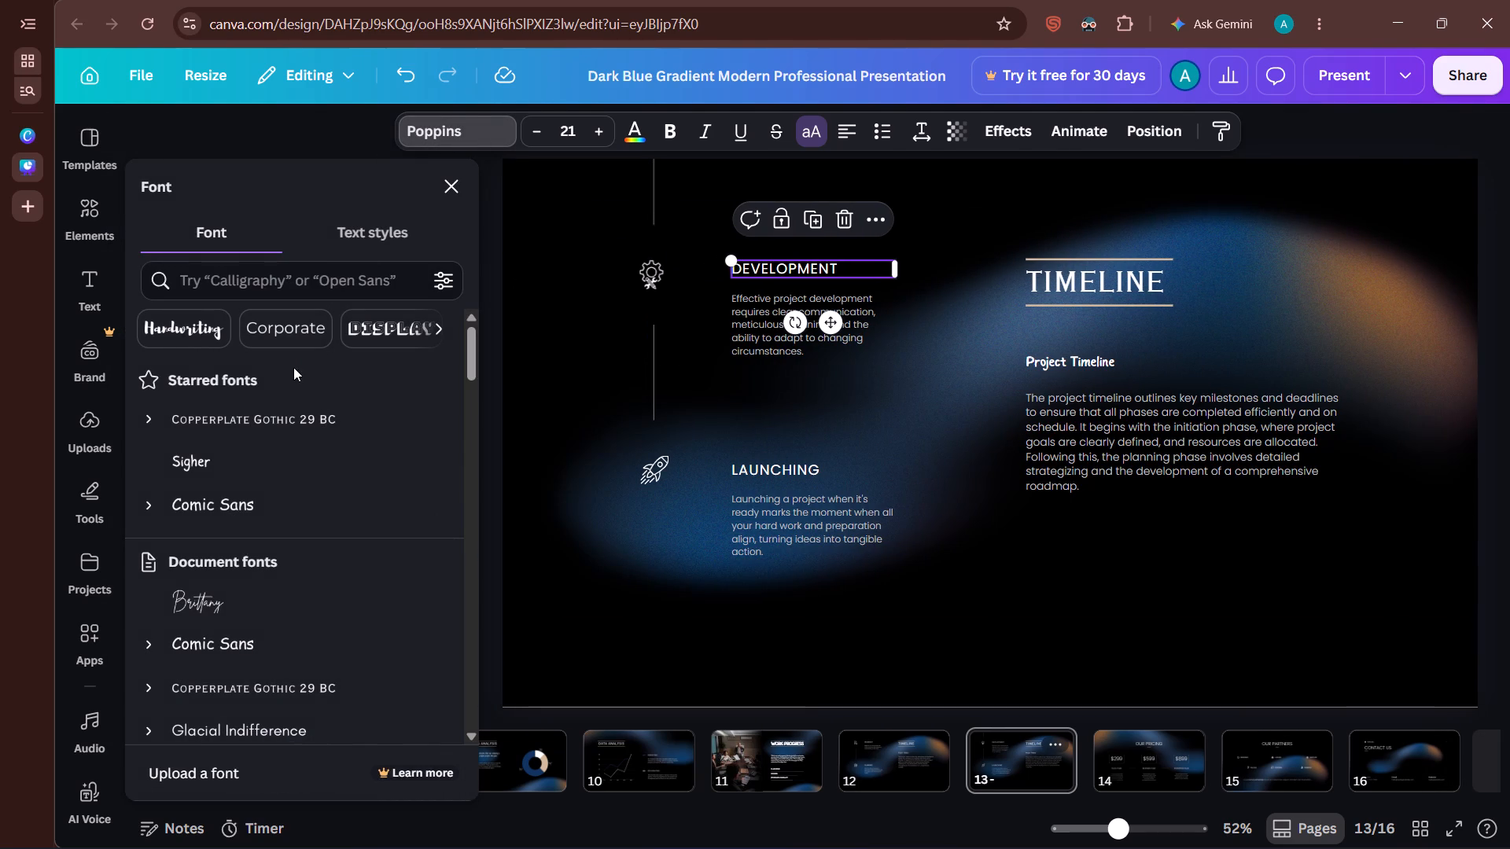
{"action": "left_click", "coordinate": [282, 420]}
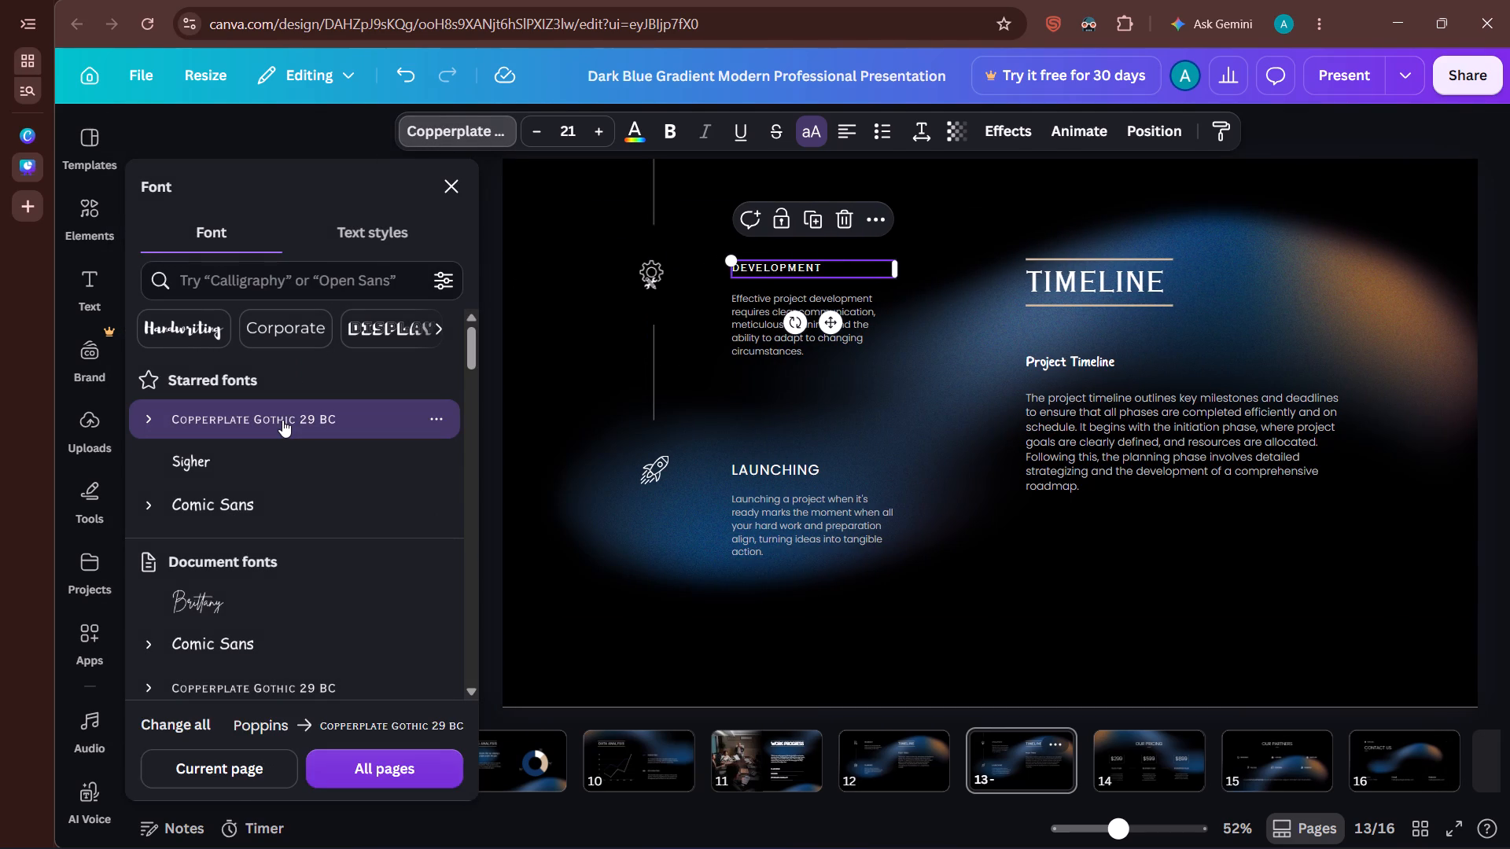
{"action": "left_click", "coordinate": [259, 480]}
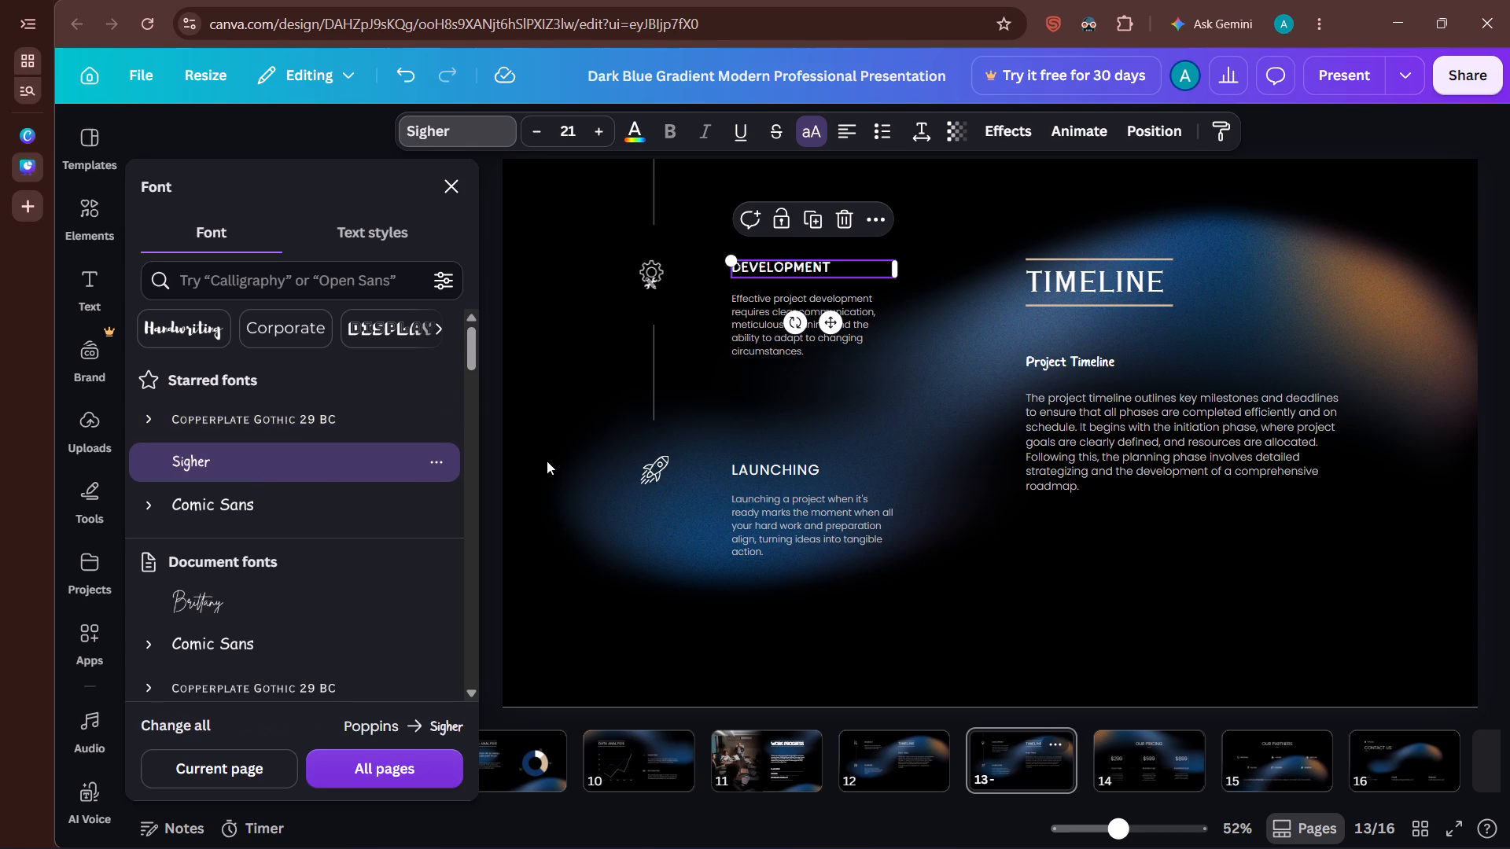
{"action": "left_click", "coordinate": [773, 460]}
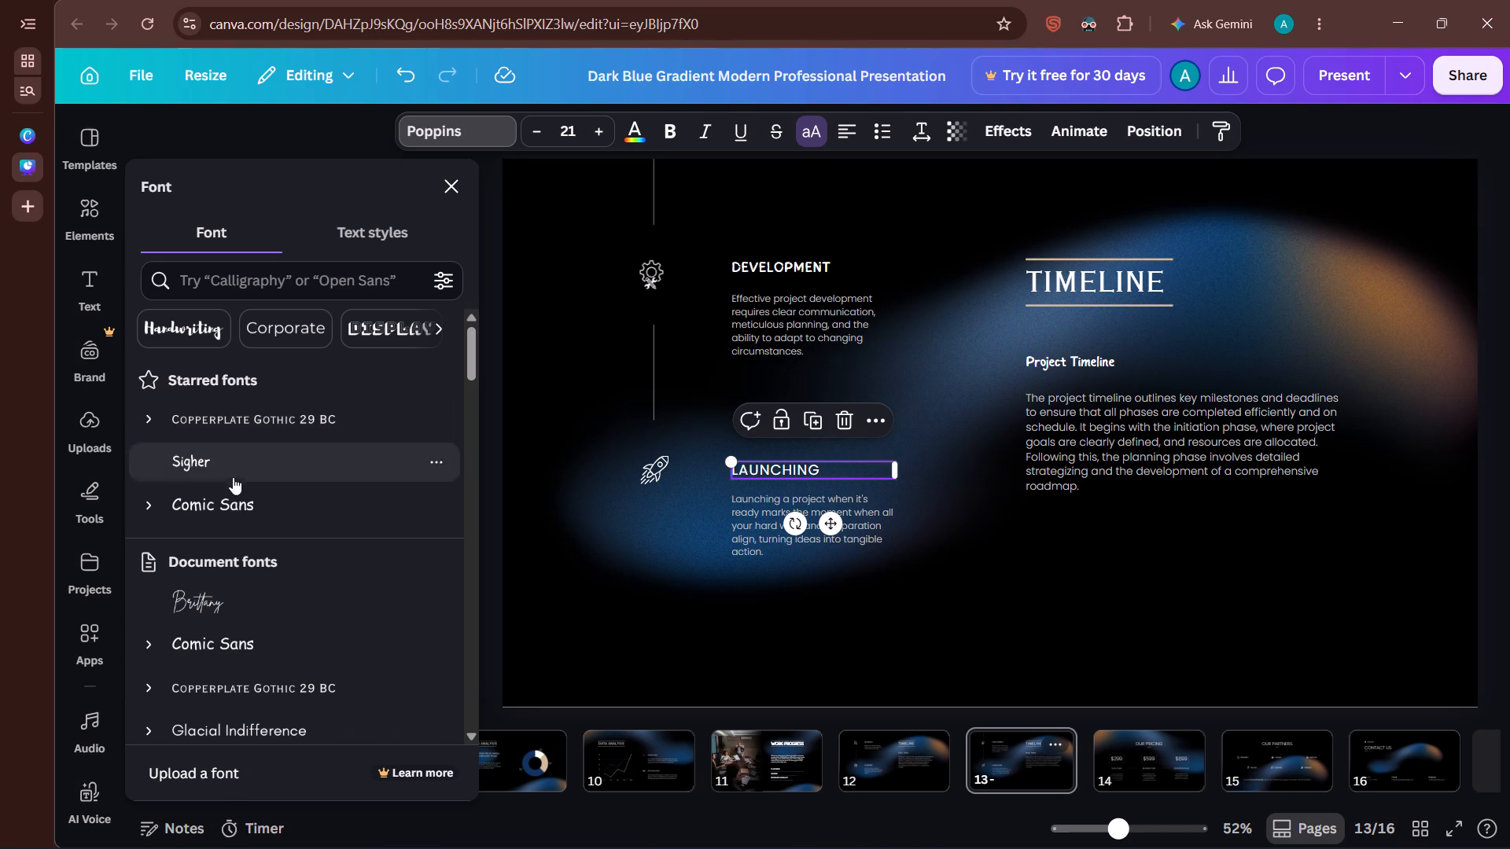
{"action": "left_click", "coordinate": [256, 473]}
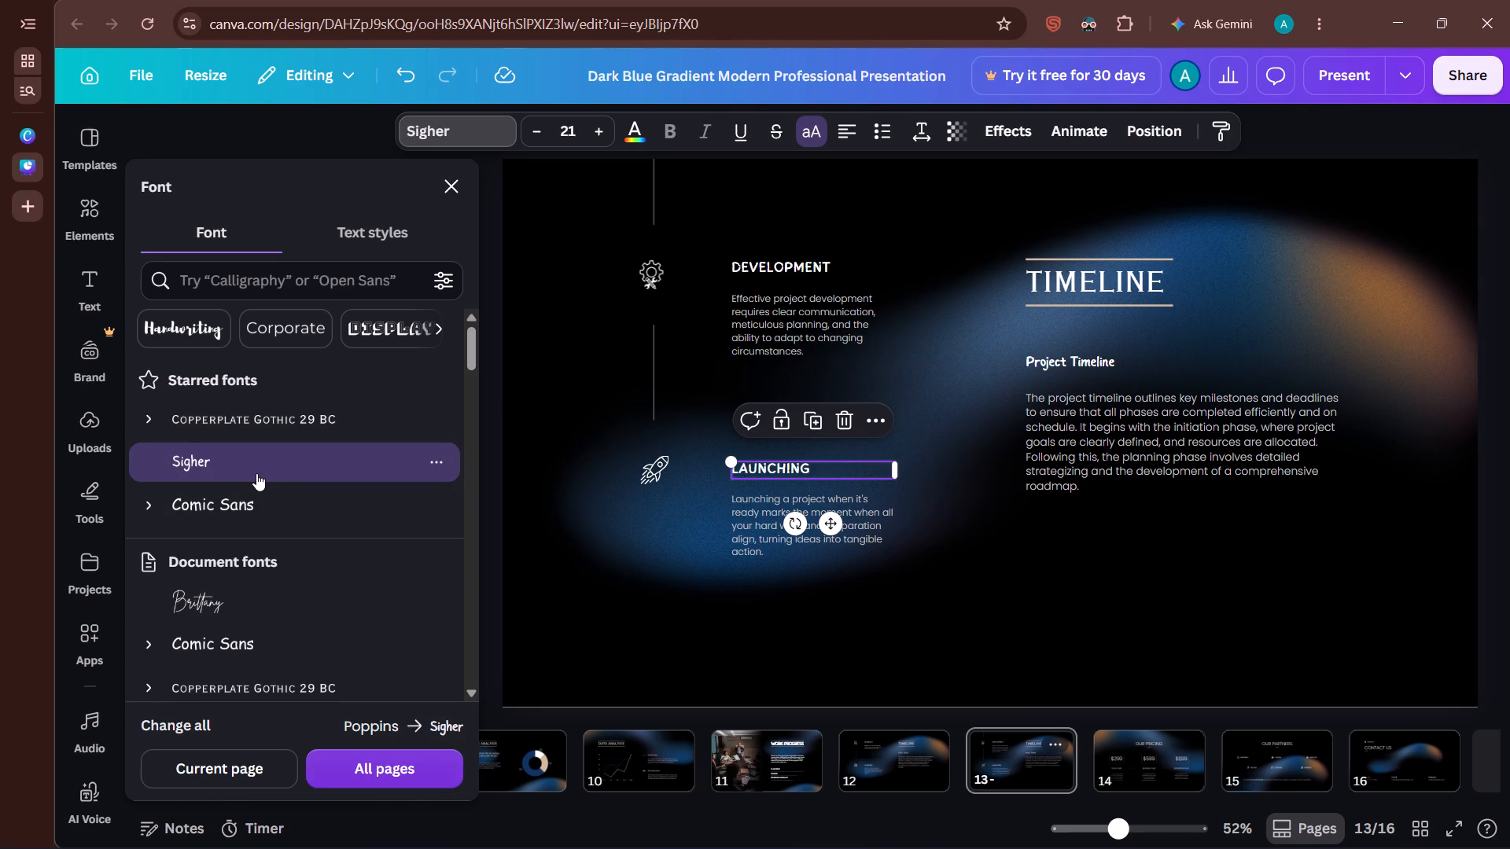
Change the font of the project timeline, development and launching description paragraphs on page 13 to Comic Sans.
{"action": "left_click", "coordinate": [1132, 417]}
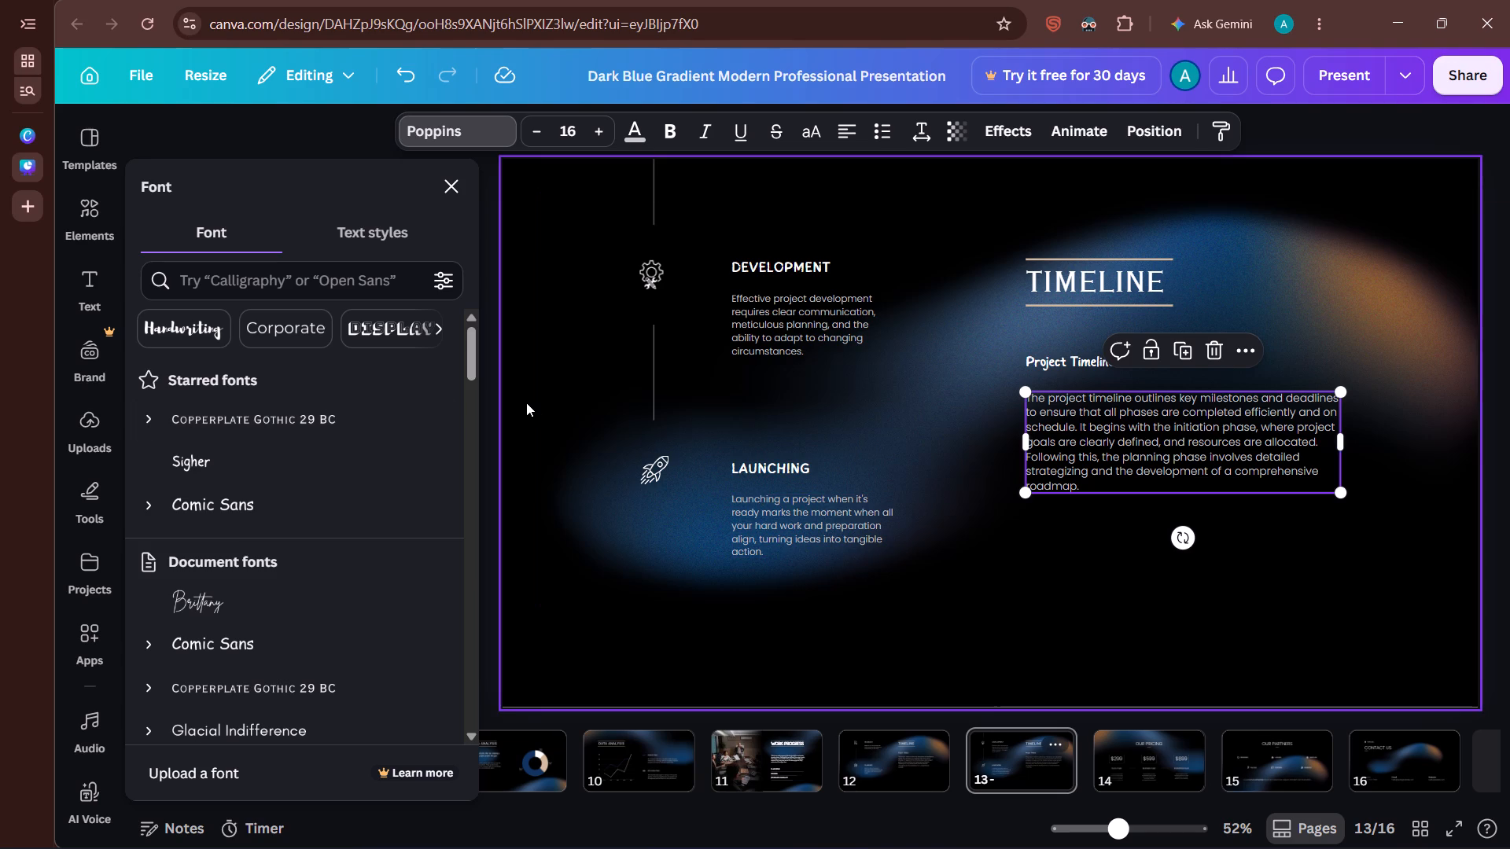
{"action": "left_click", "coordinate": [300, 505]}
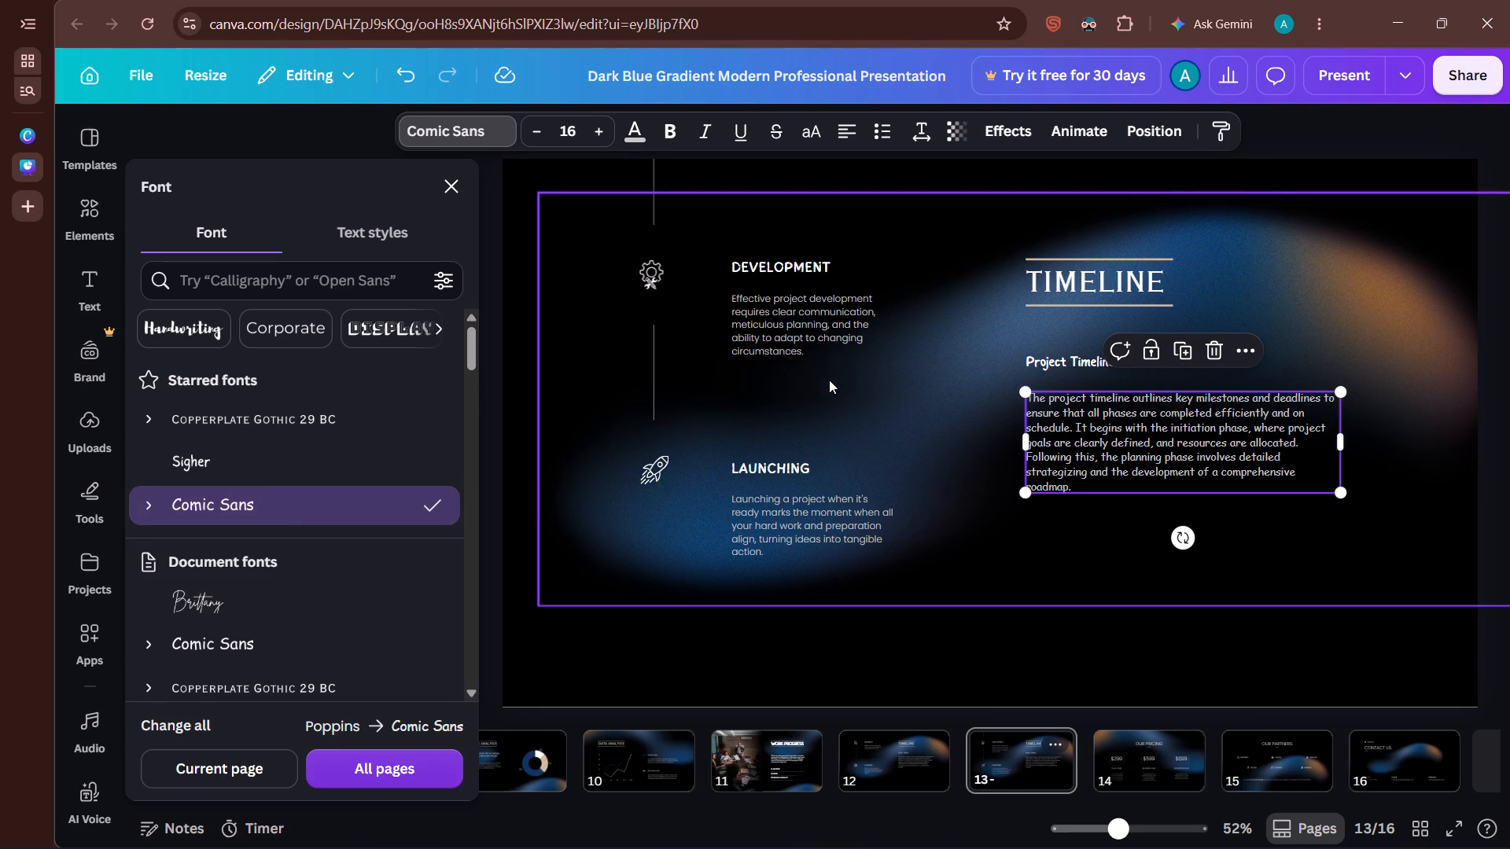
{"action": "left_click", "coordinate": [804, 339]}
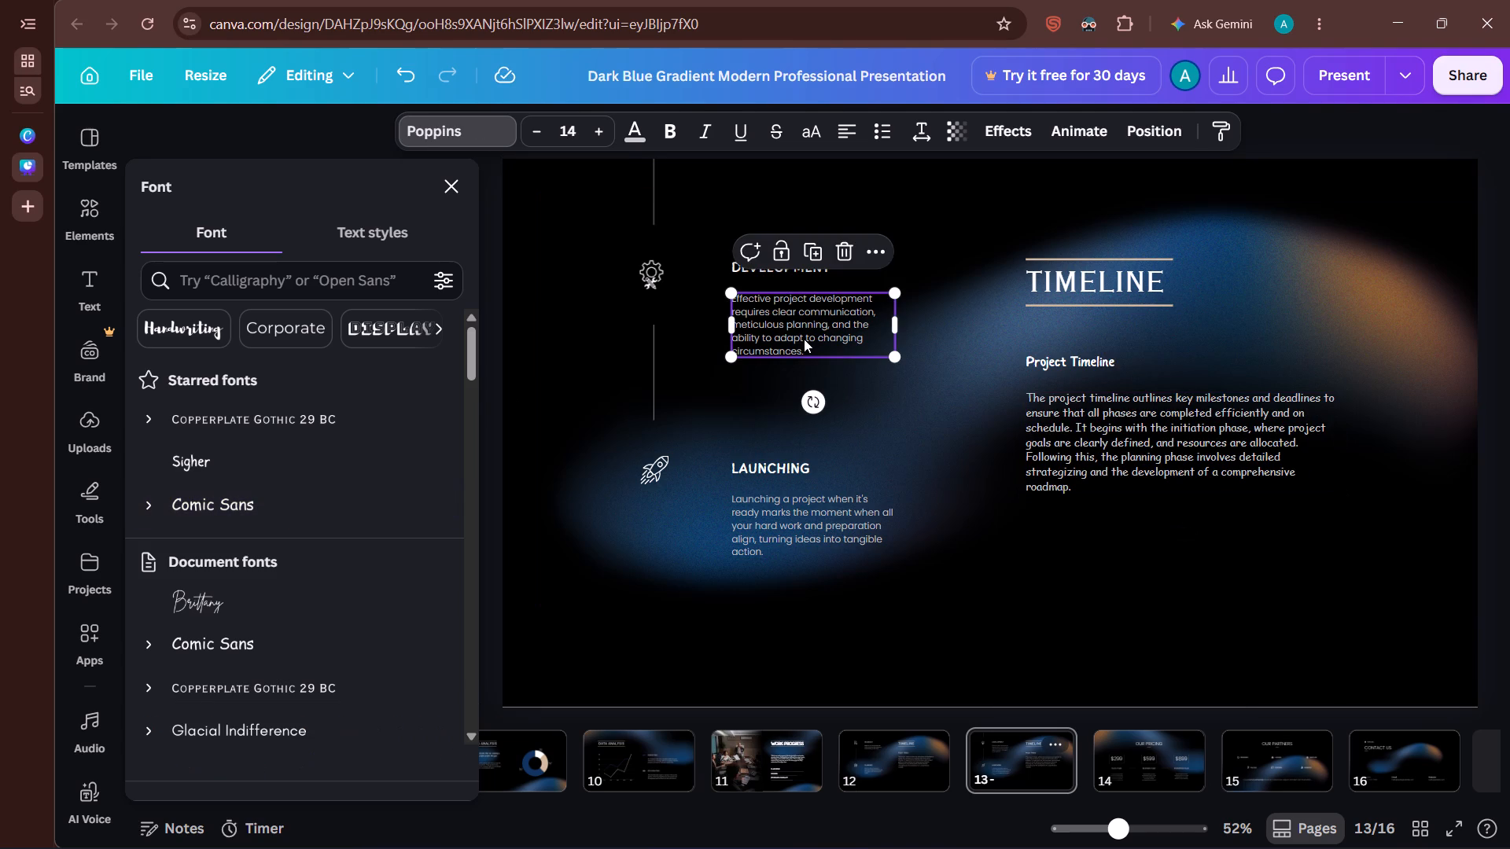
{"action": "left_click", "coordinate": [203, 496]}
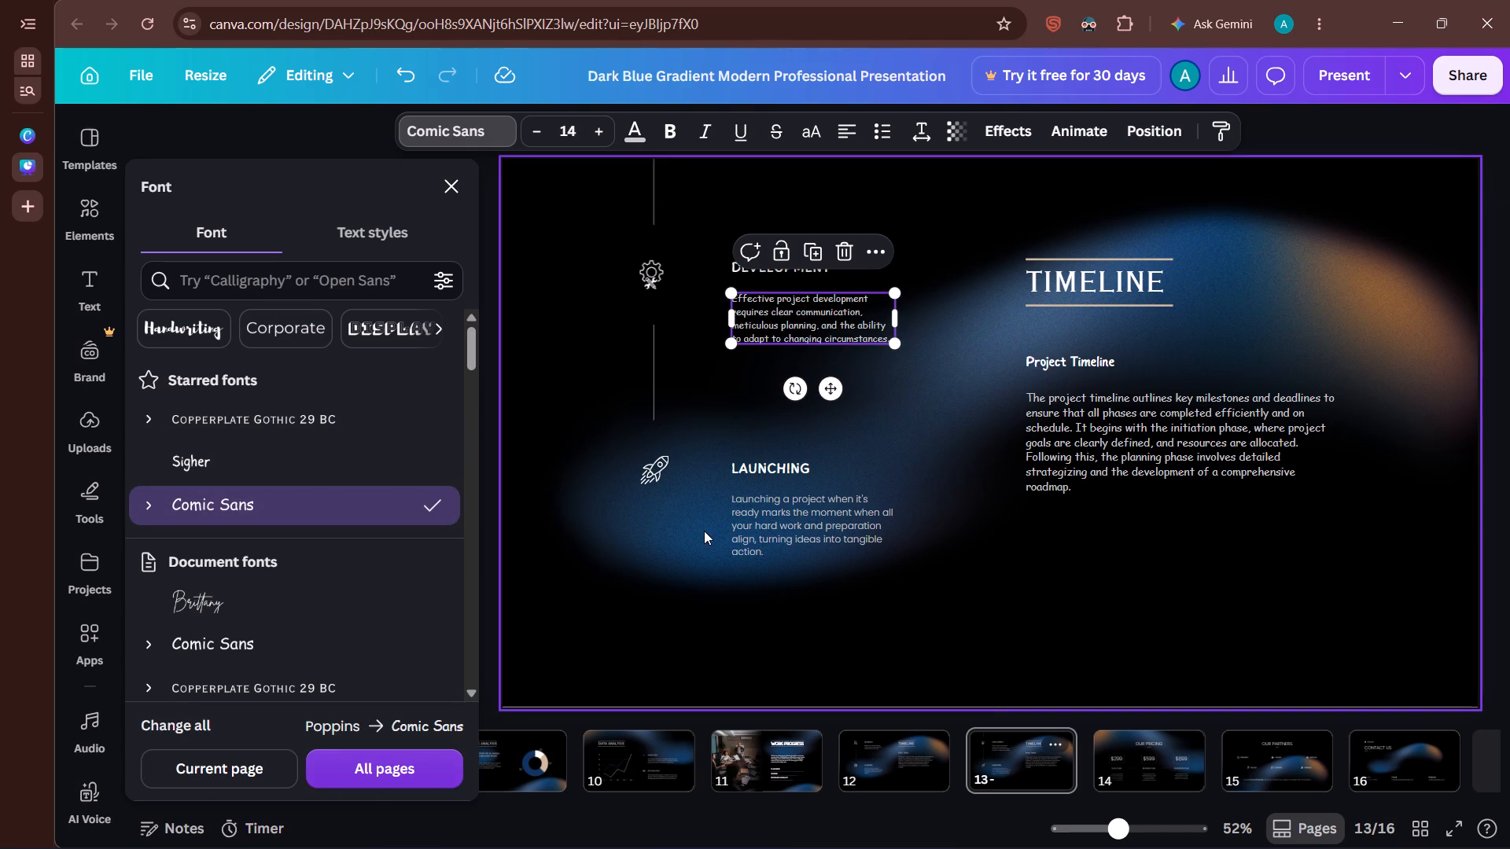
{"action": "left_click", "coordinate": [747, 531]}
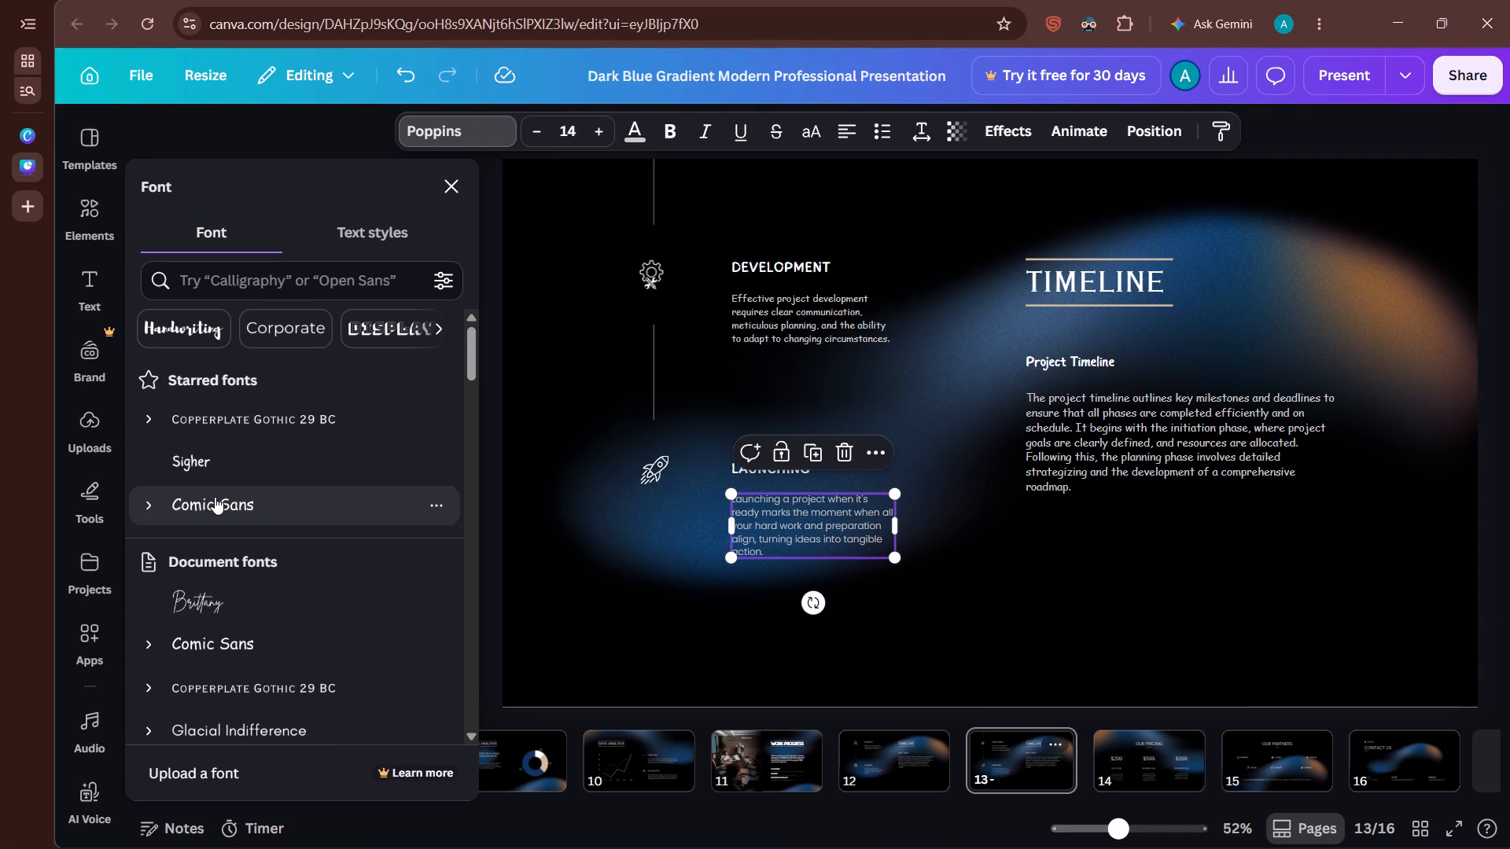
{"action": "left_click", "coordinate": [215, 497]}
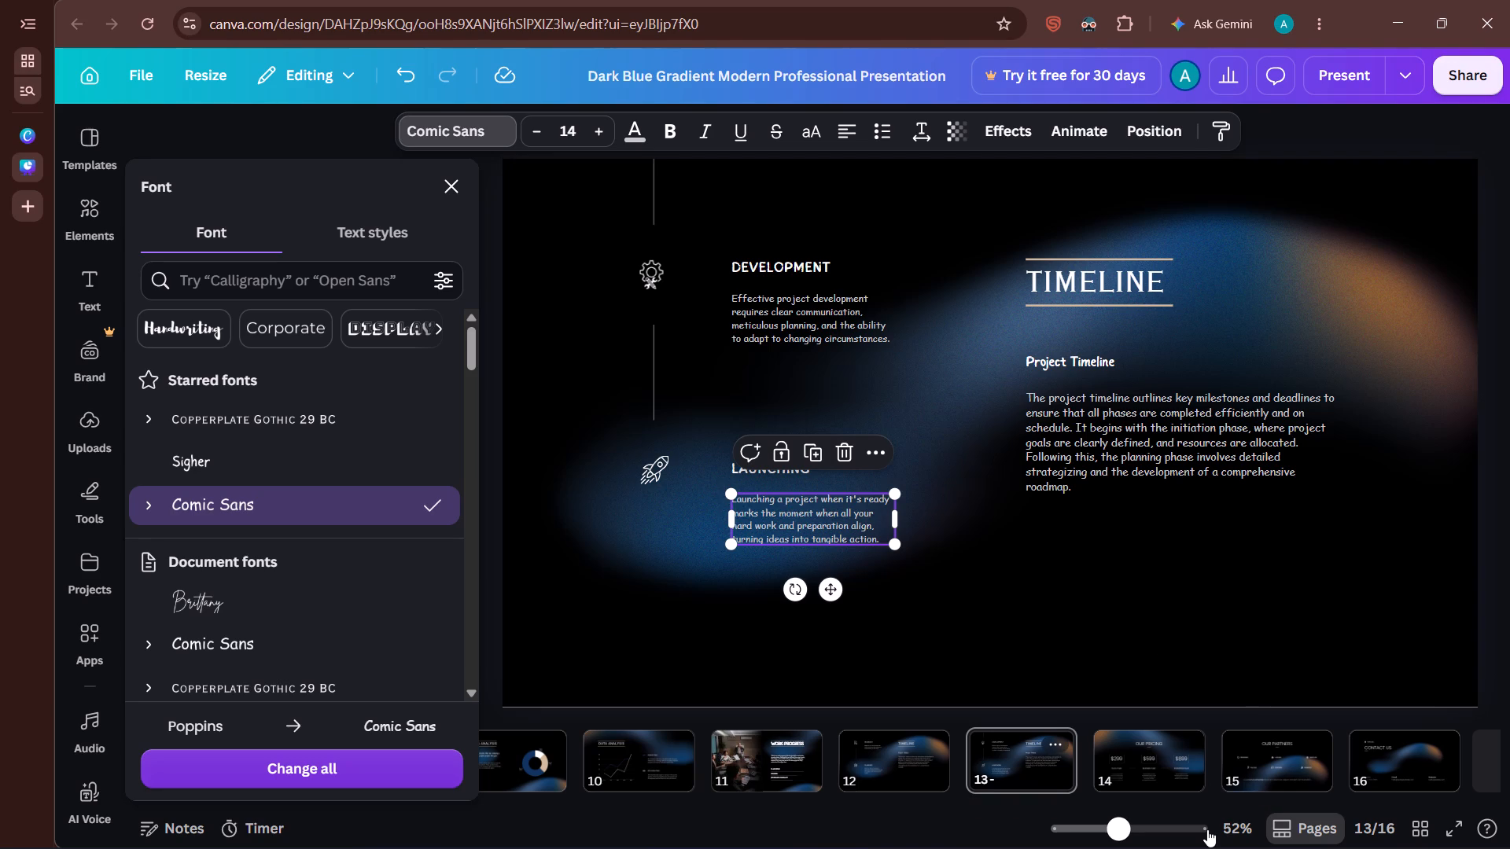
Go to page 14 and select the OUR PRICING heading for restyling.
{"action": "left_click", "coordinate": [1124, 765]}
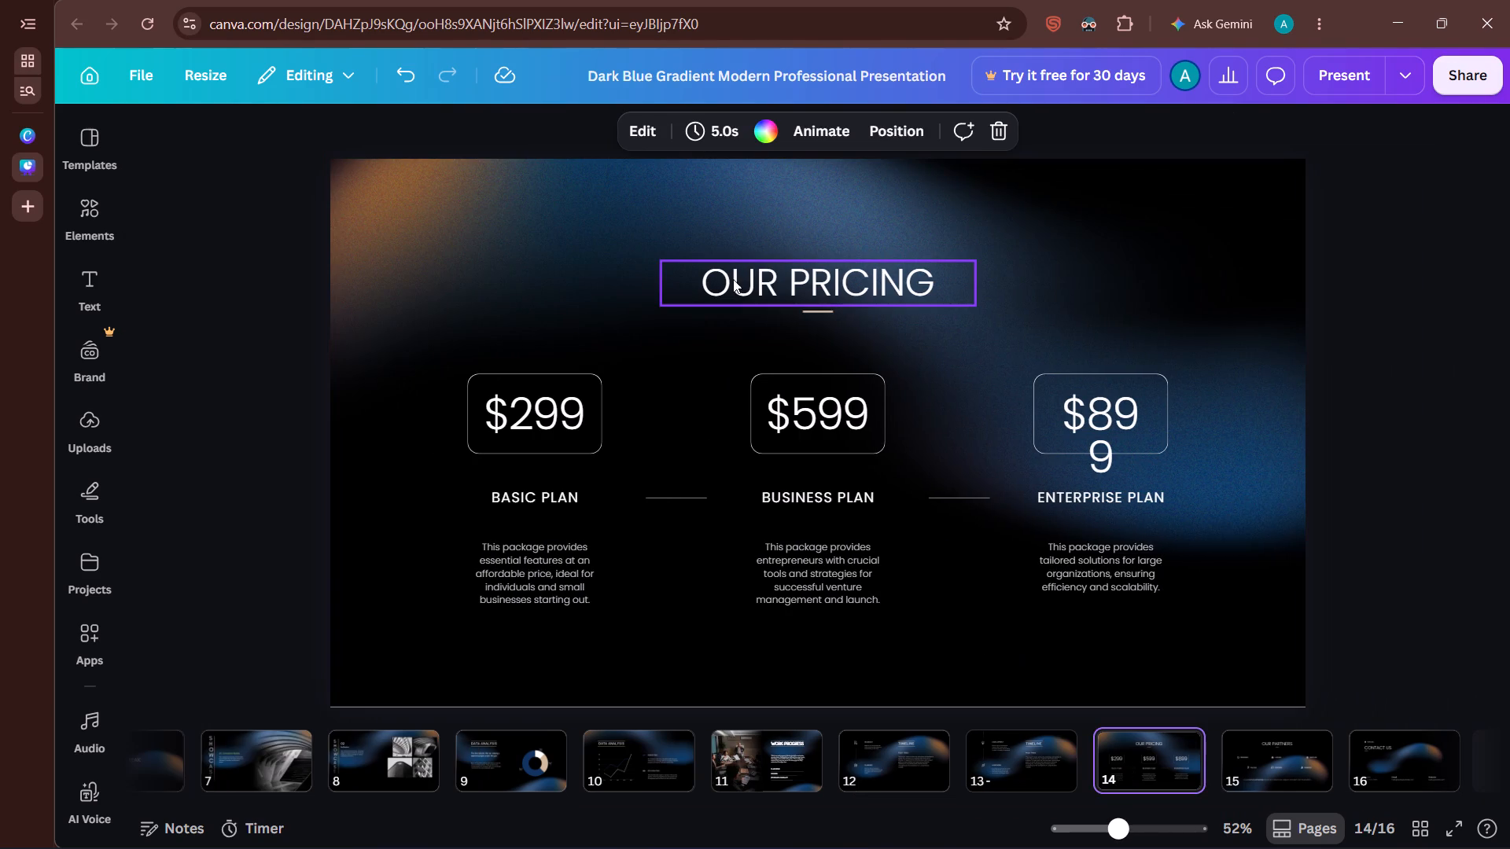
{"action": "left_click", "coordinate": [766, 288]}
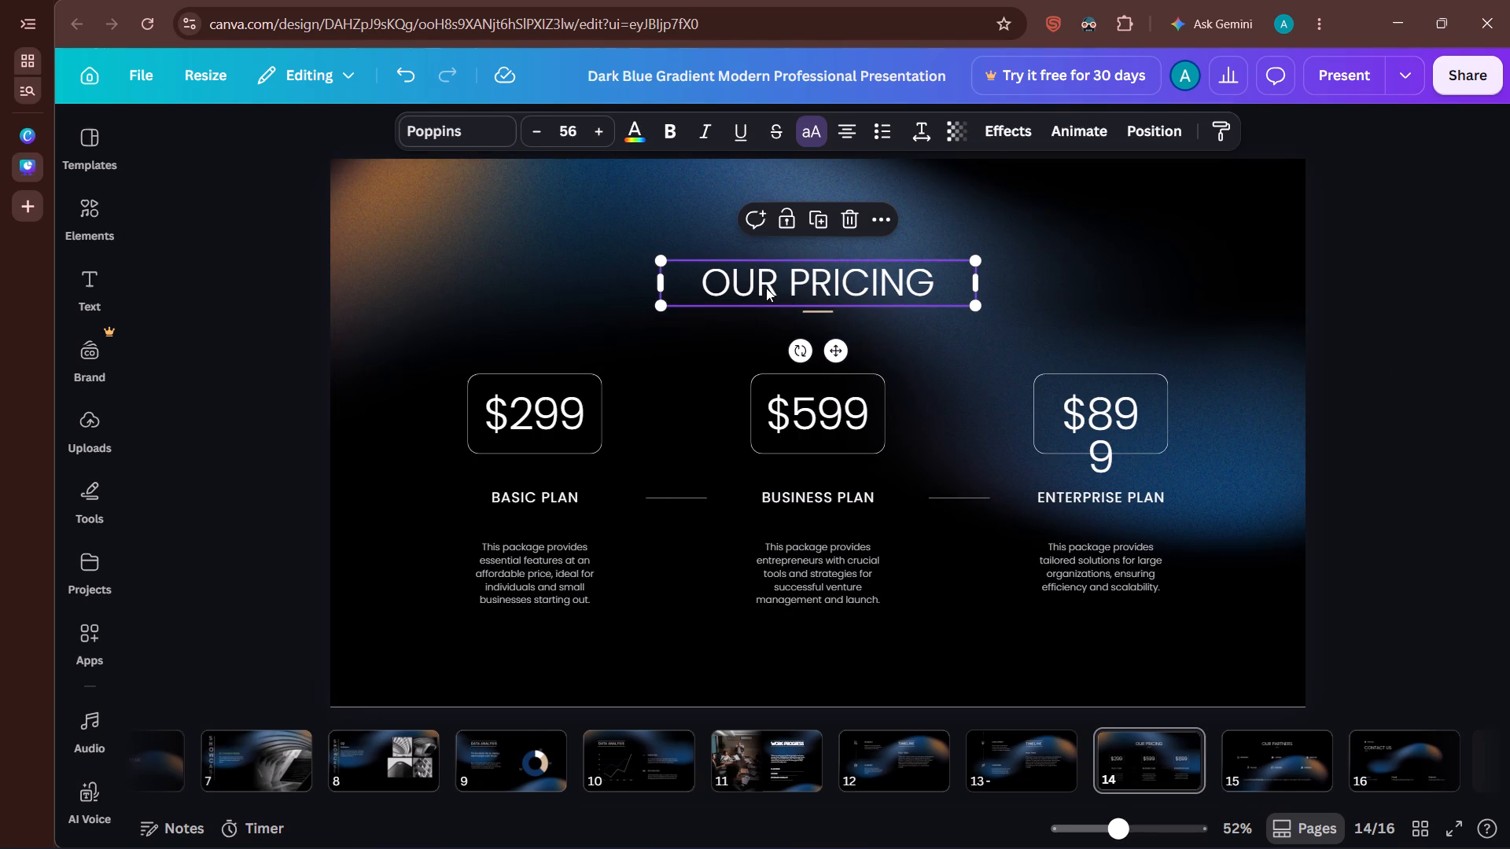
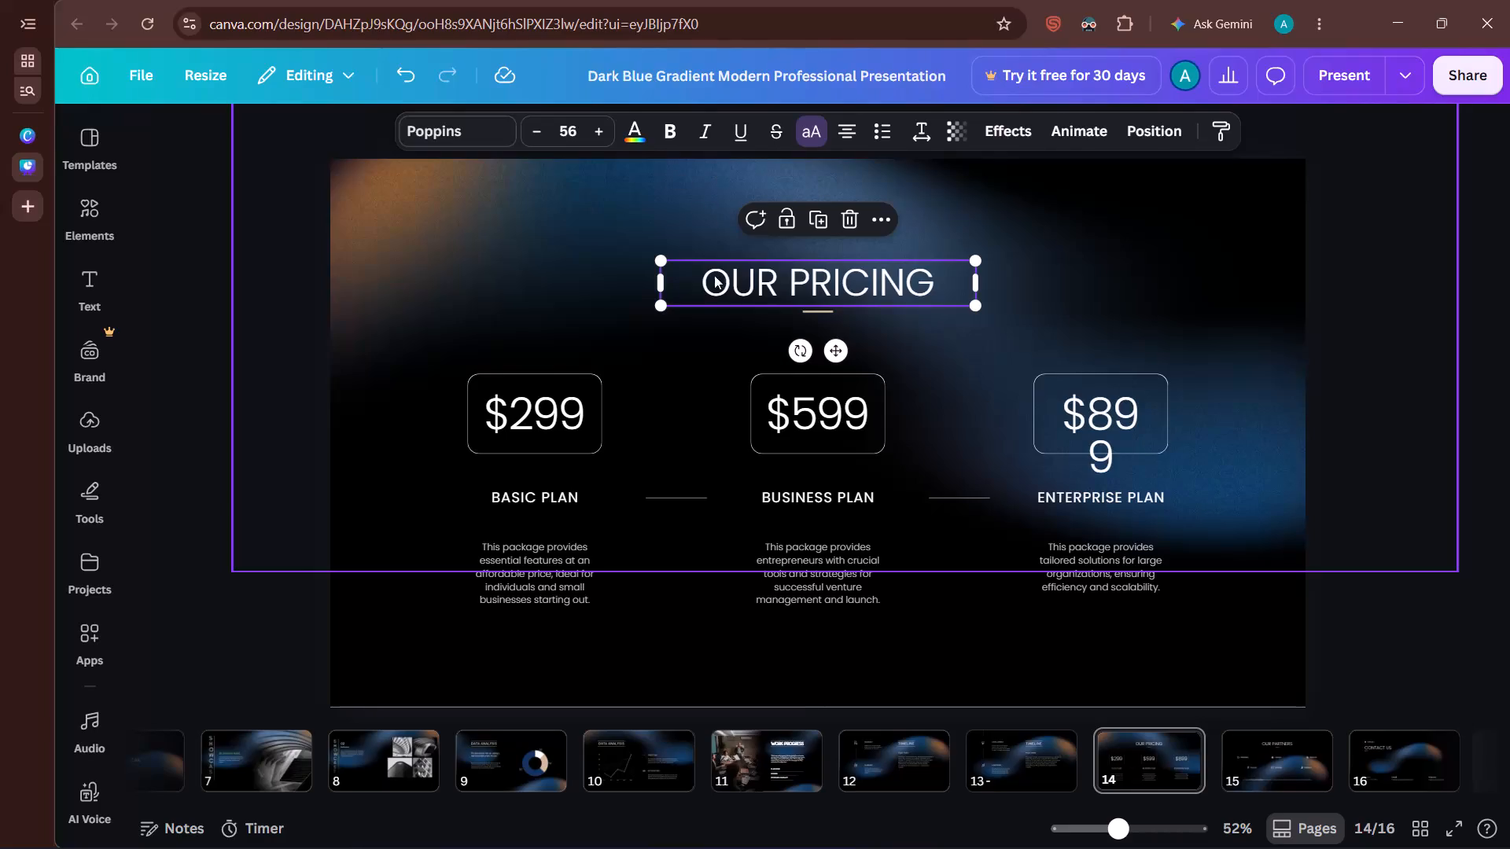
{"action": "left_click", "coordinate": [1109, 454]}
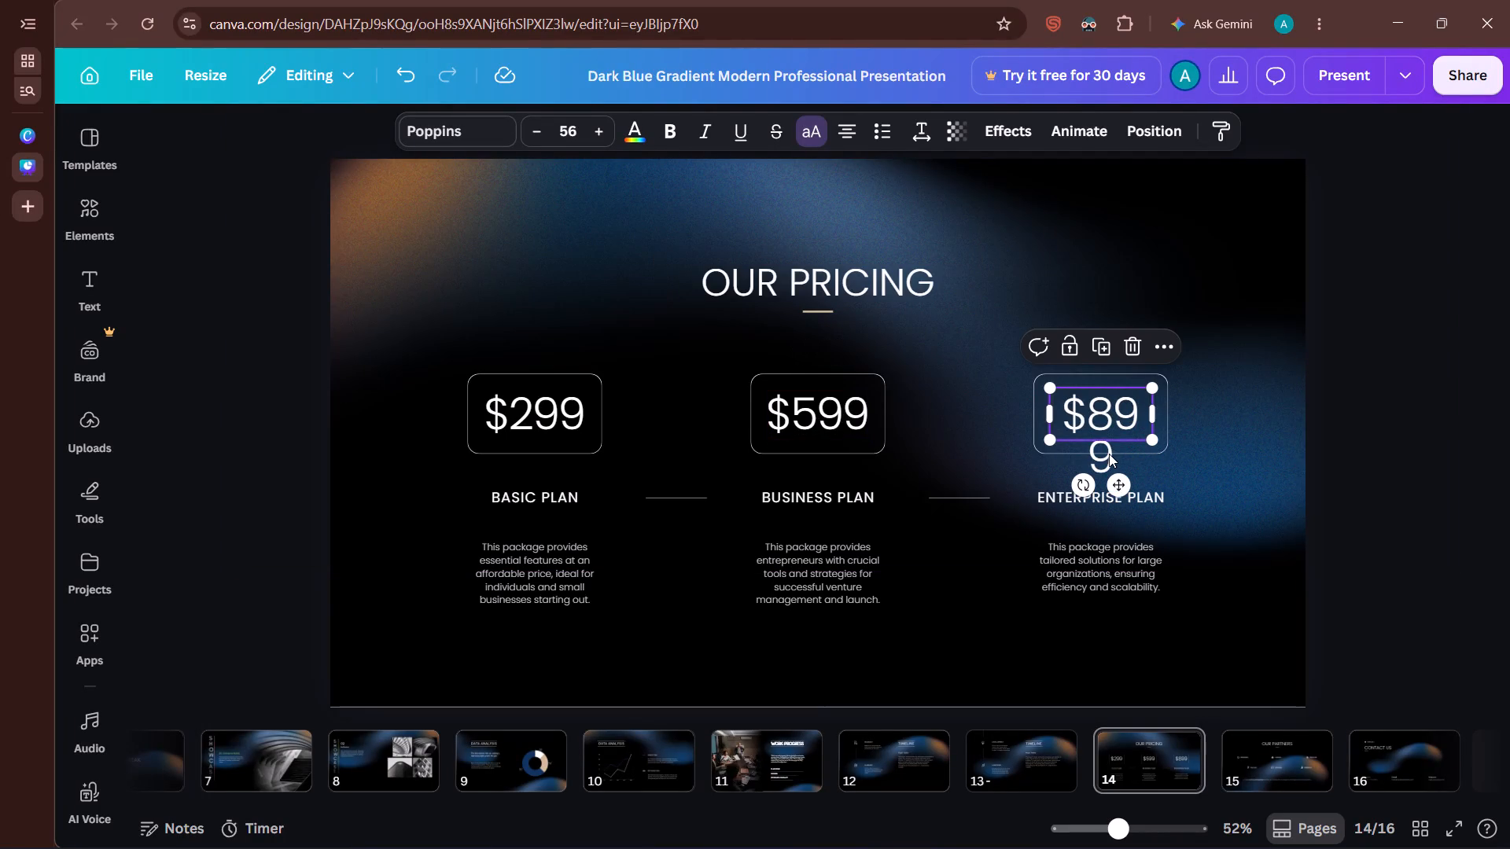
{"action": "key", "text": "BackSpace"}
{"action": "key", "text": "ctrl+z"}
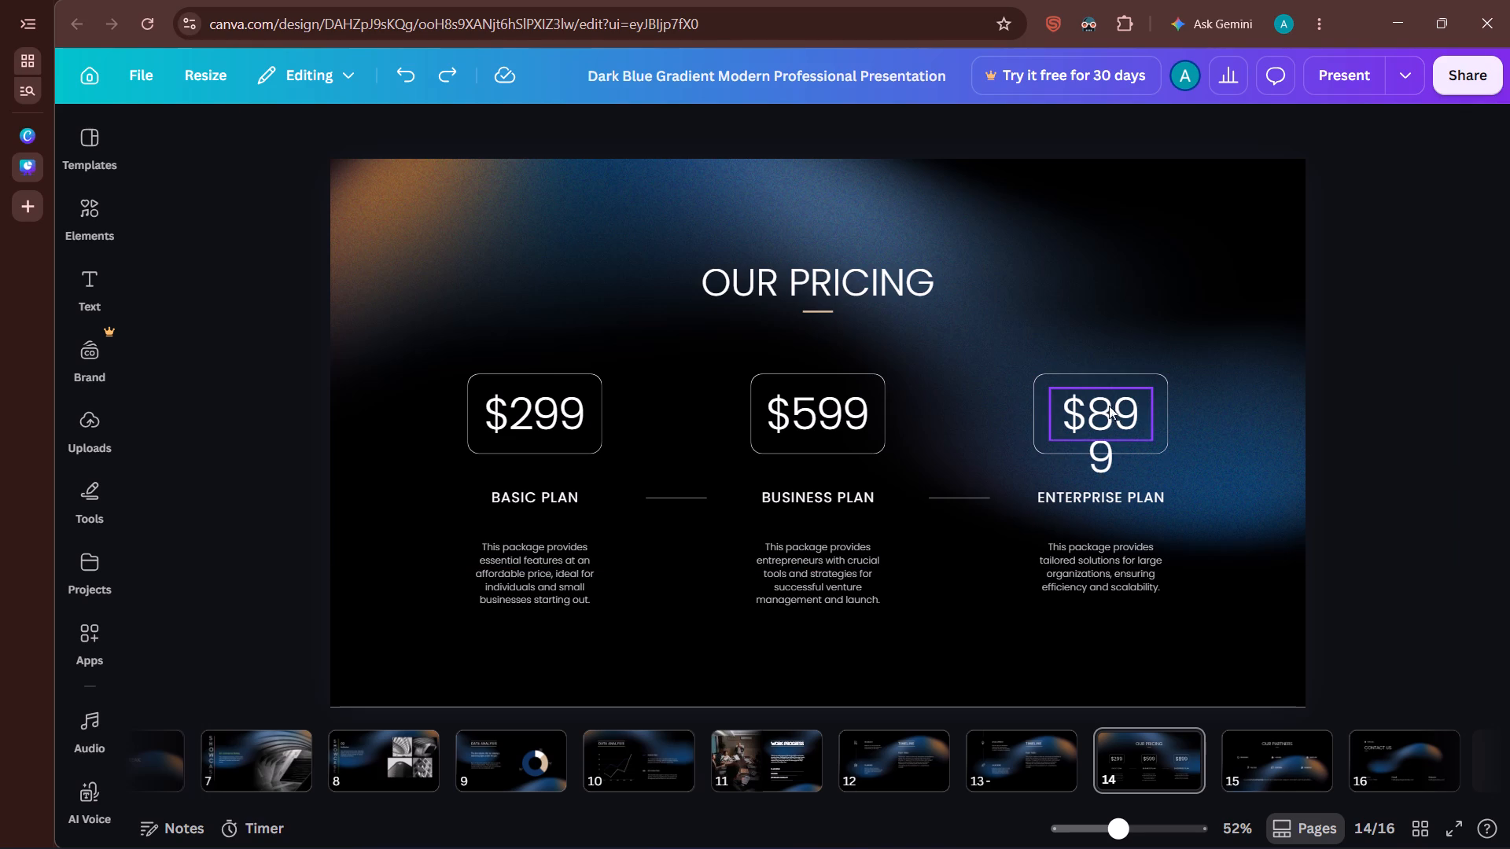
Replace the wrapped Enterprise Plan price text on page 14 with $89.
{"action": "left_click", "coordinate": [1075, 376]}
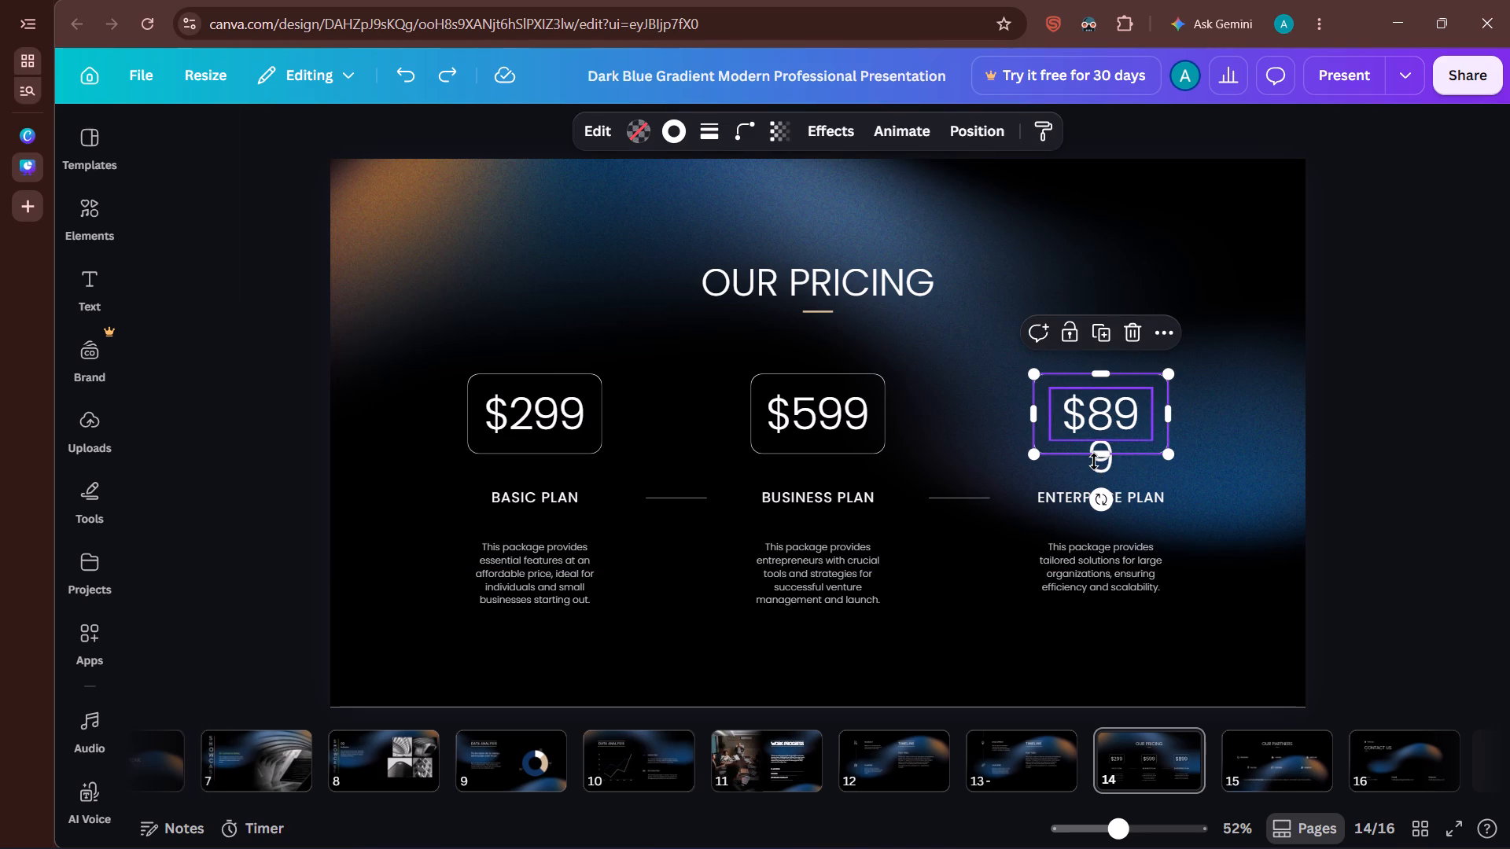
{"action": "left_click", "coordinate": [1094, 461]}
{"action": "left_click", "coordinate": [1094, 461]}
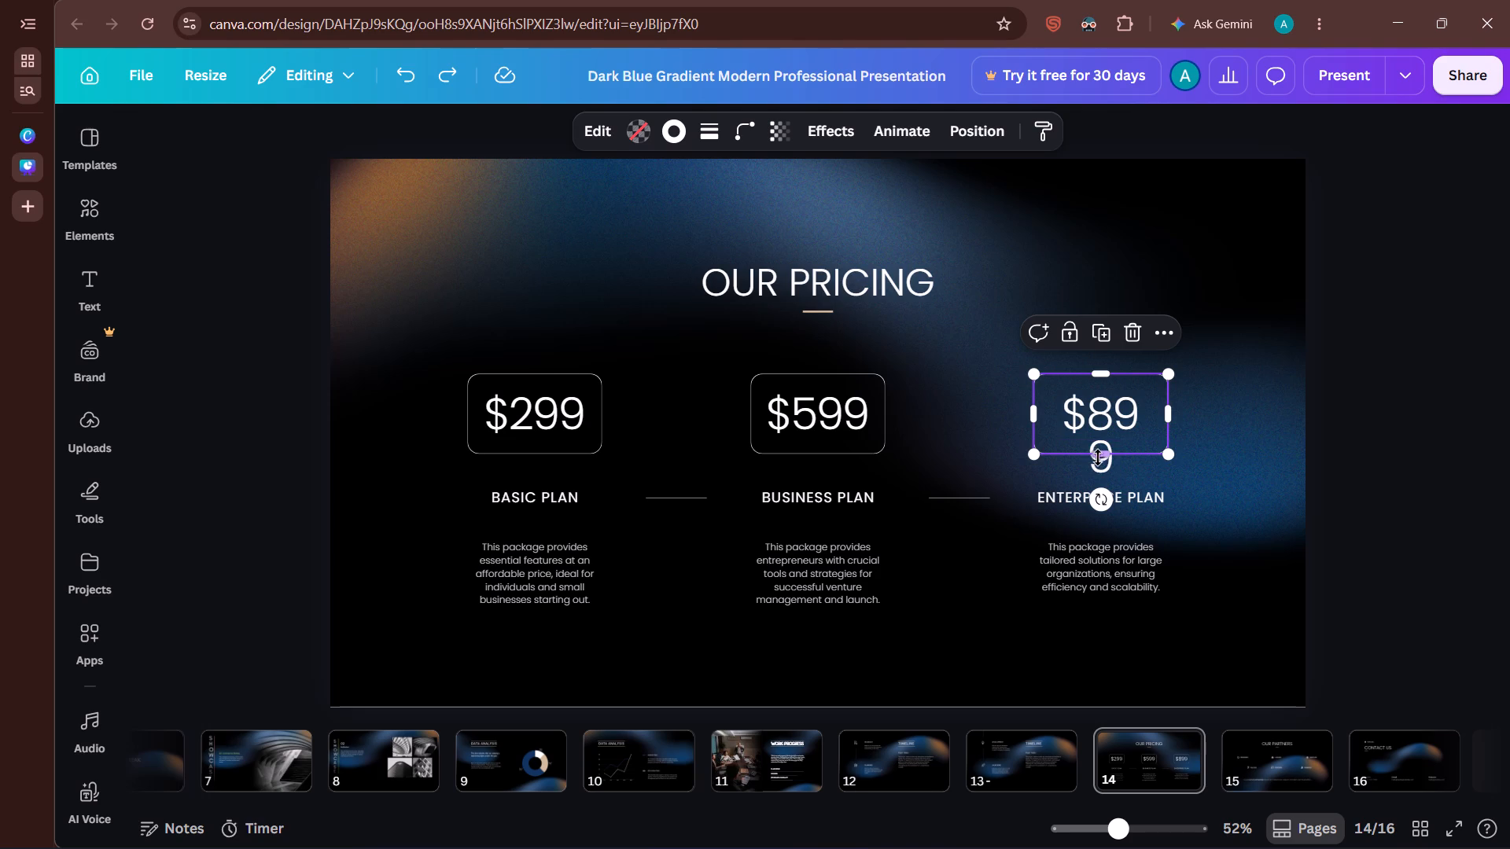
{"action": "left_click", "coordinate": [1094, 479]}
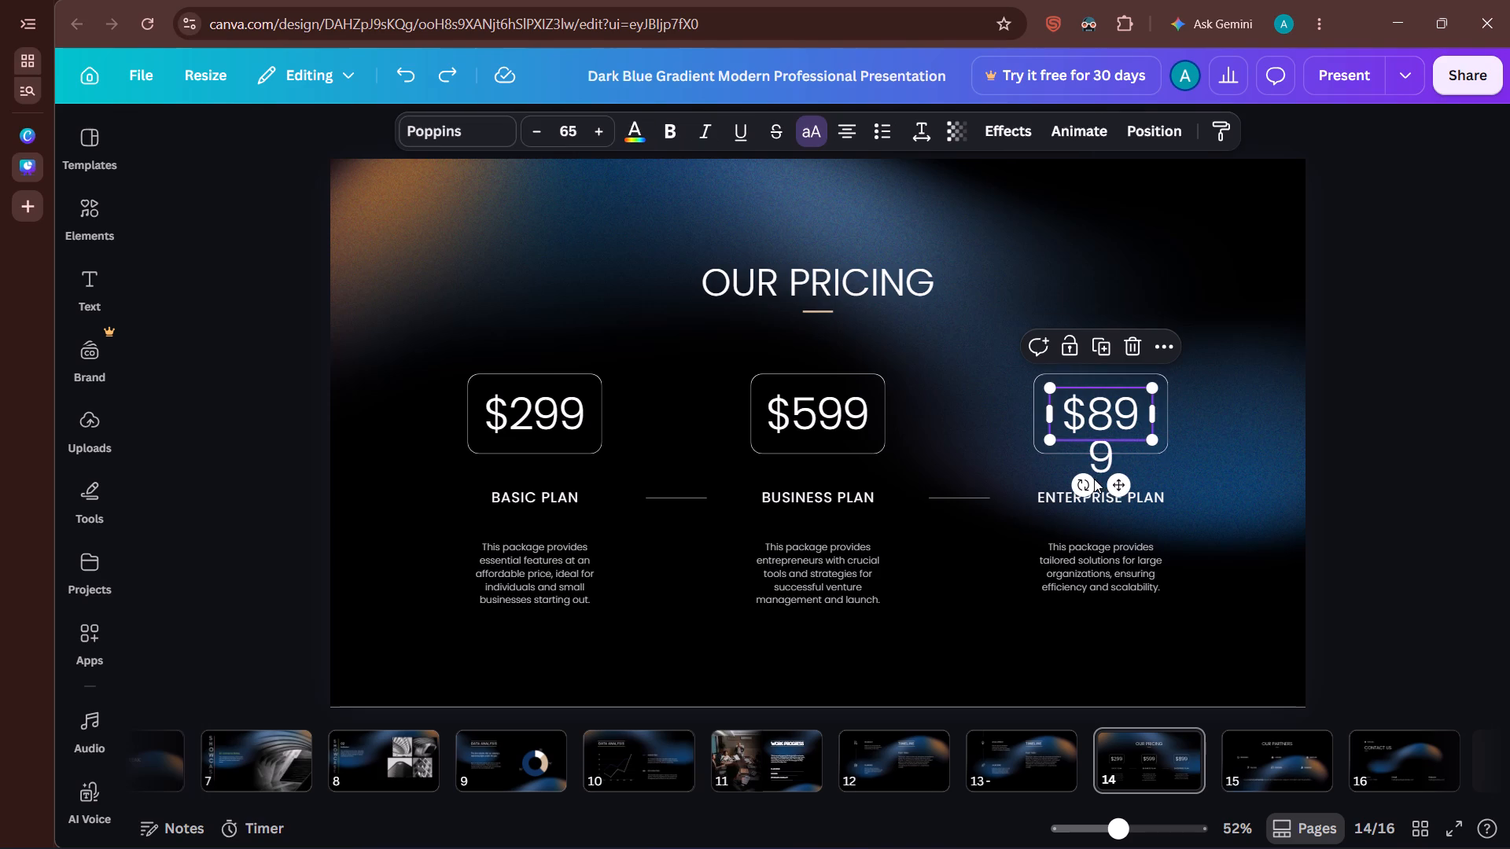
{"action": "left_click", "coordinate": [1104, 480]}
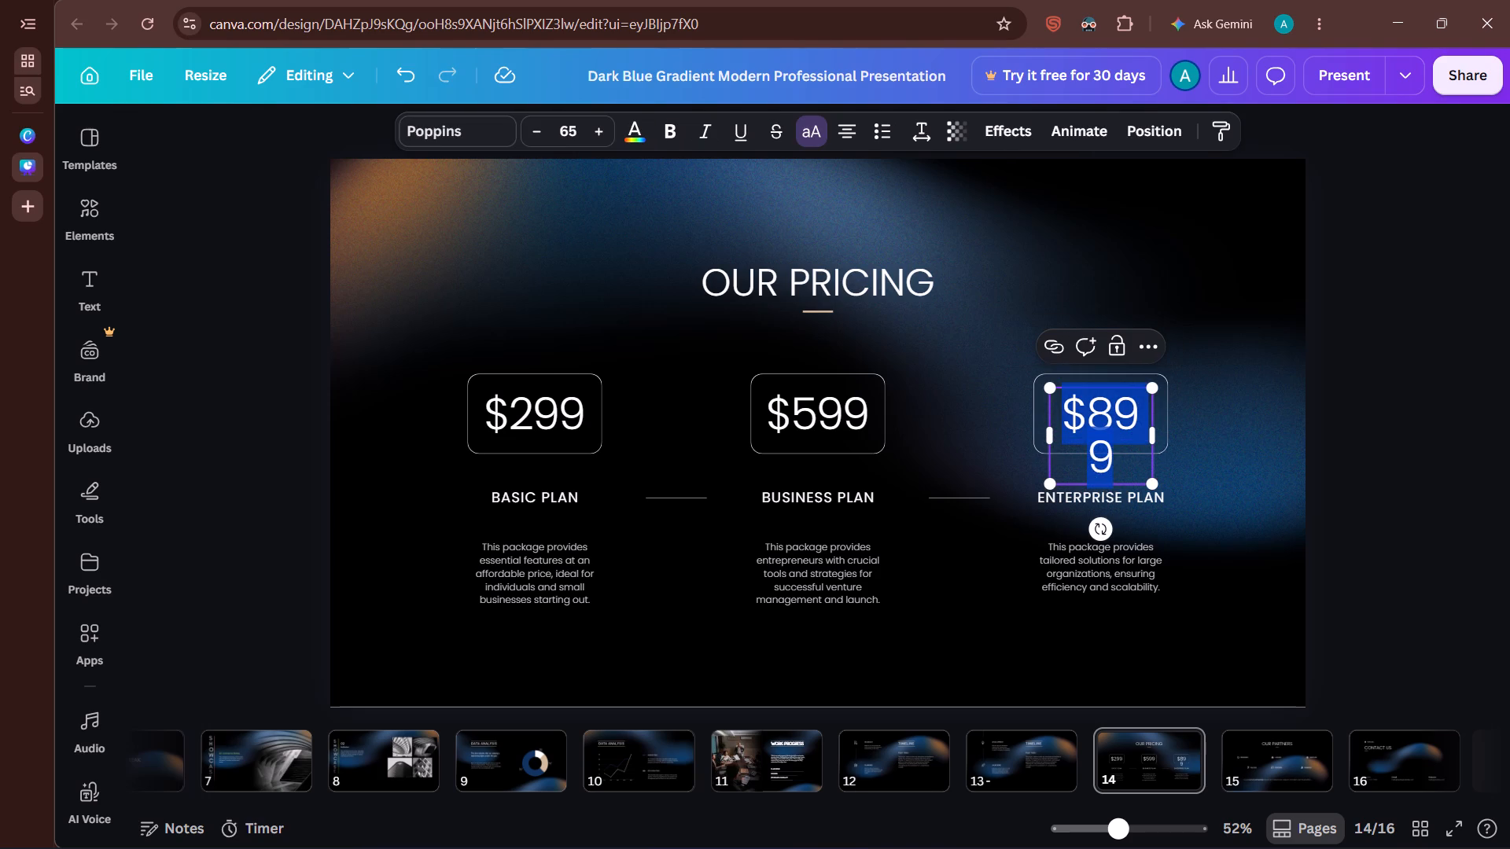
{"action": "key", "text": "BackSpace"}
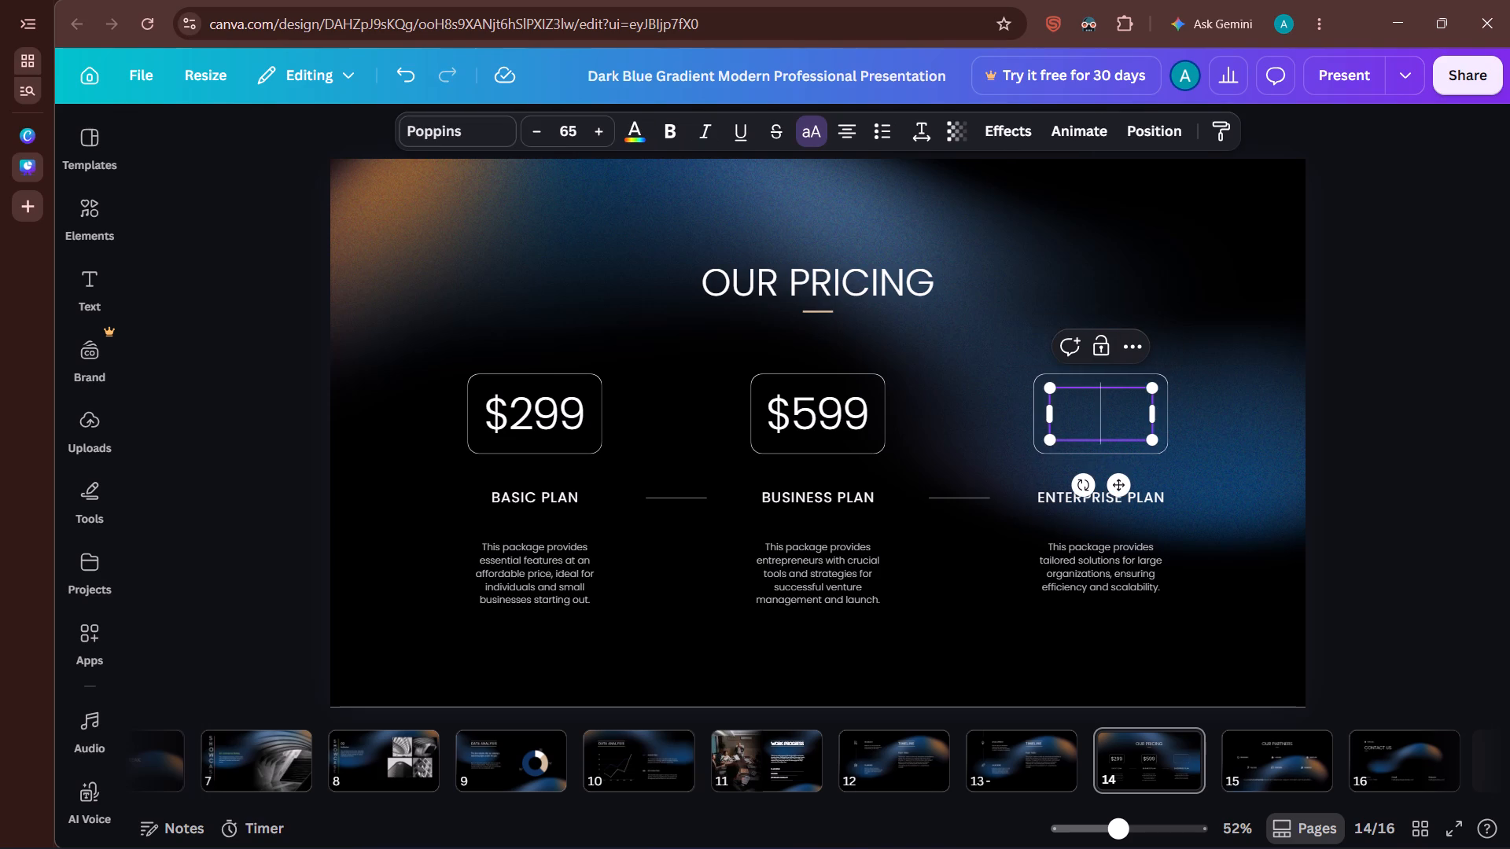
{"action": "key", "text": "shift+dollar"}
{"action": "key", "text": "space"}
{"action": "type", "text": "89"}
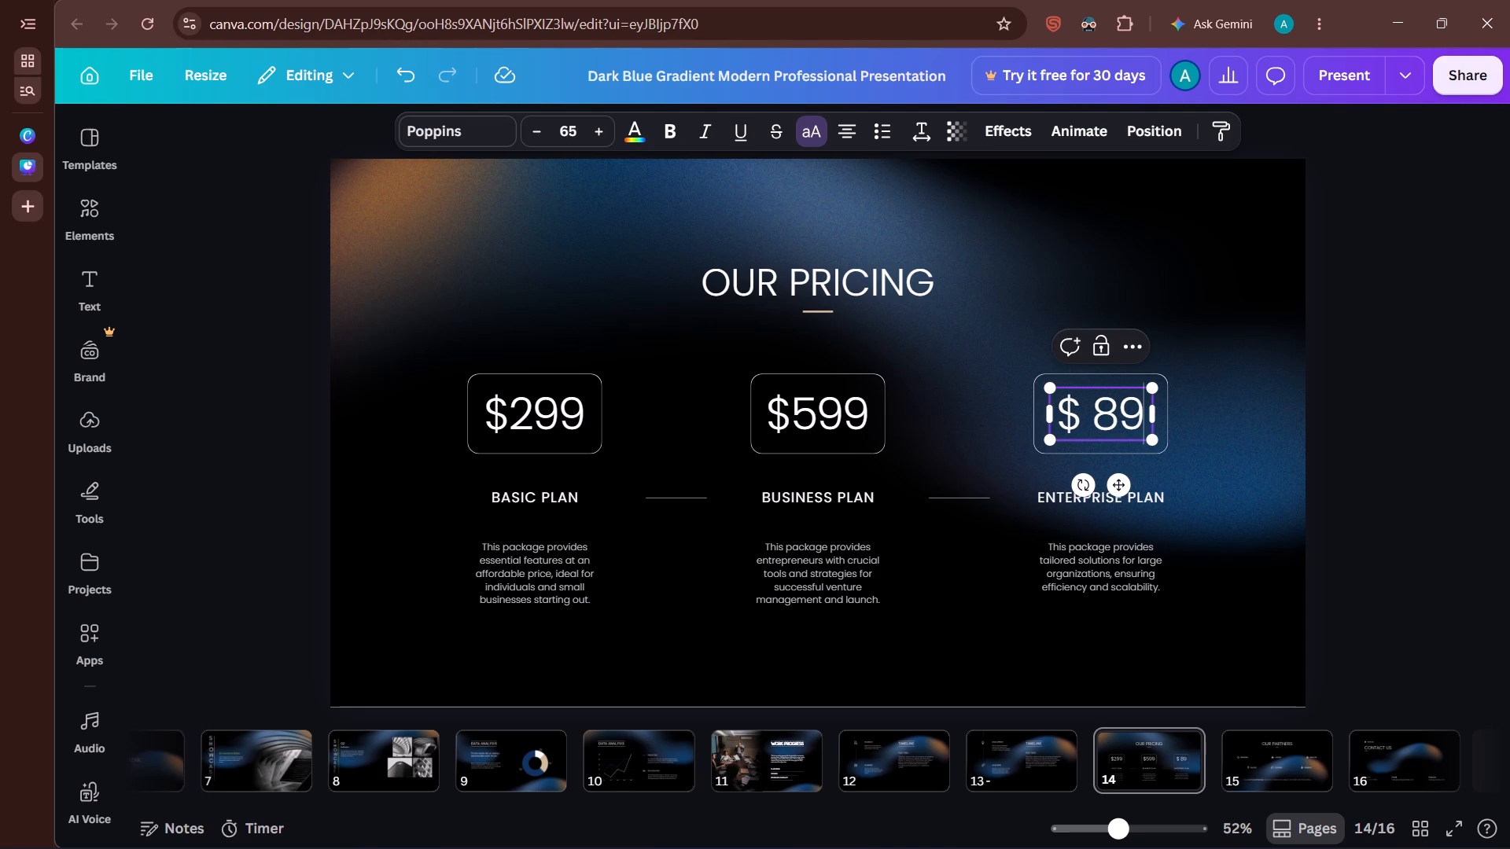
{"action": "key", "text": "BackSpace"}
{"action": "key", "text": "BackSpace"}
{"action": "key", "text": "BackSpace"}
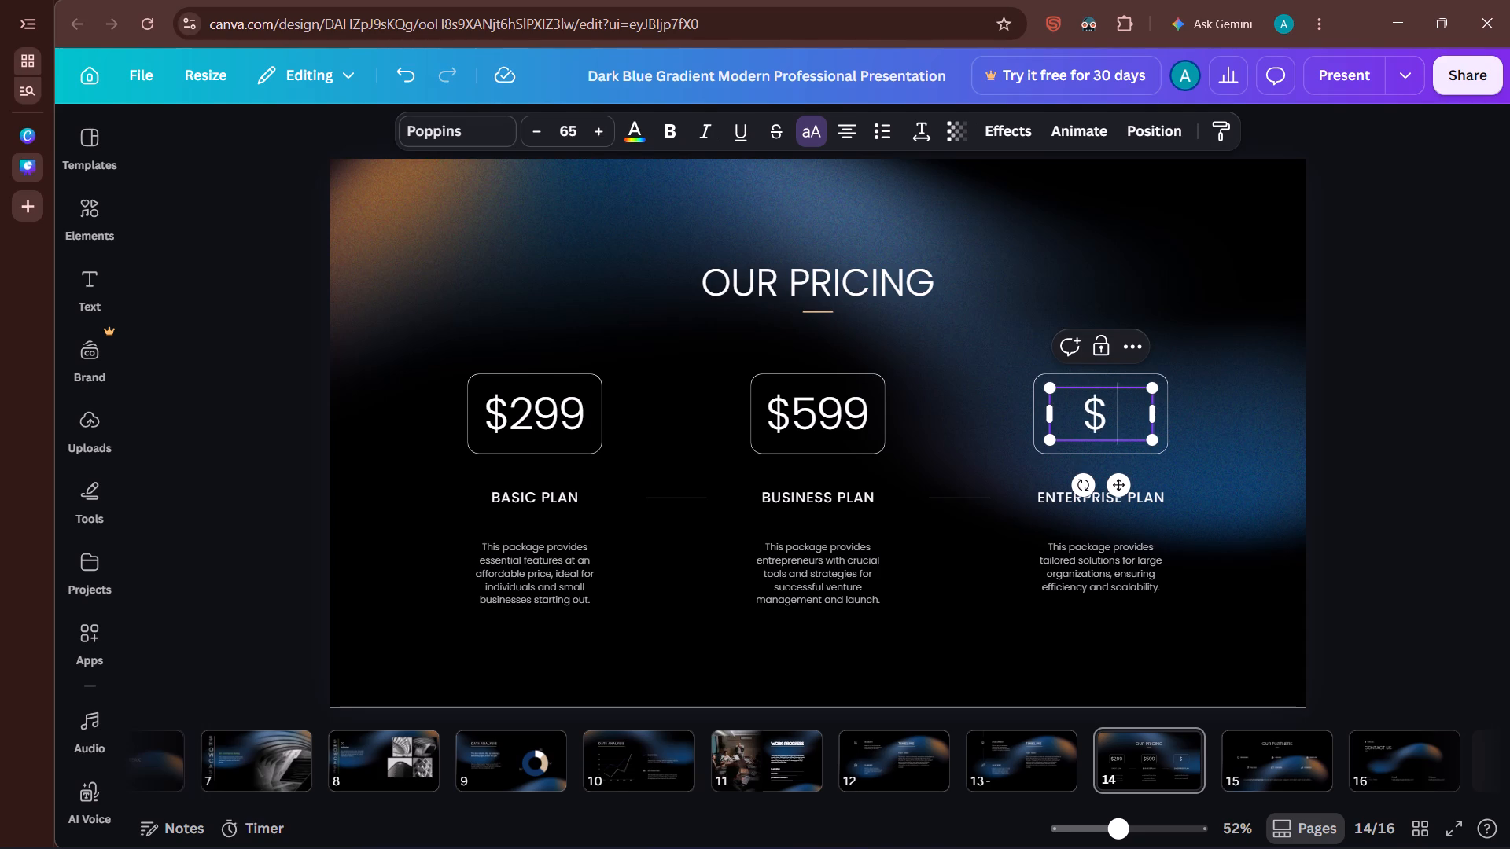
{"action": "type", "text": "89"}
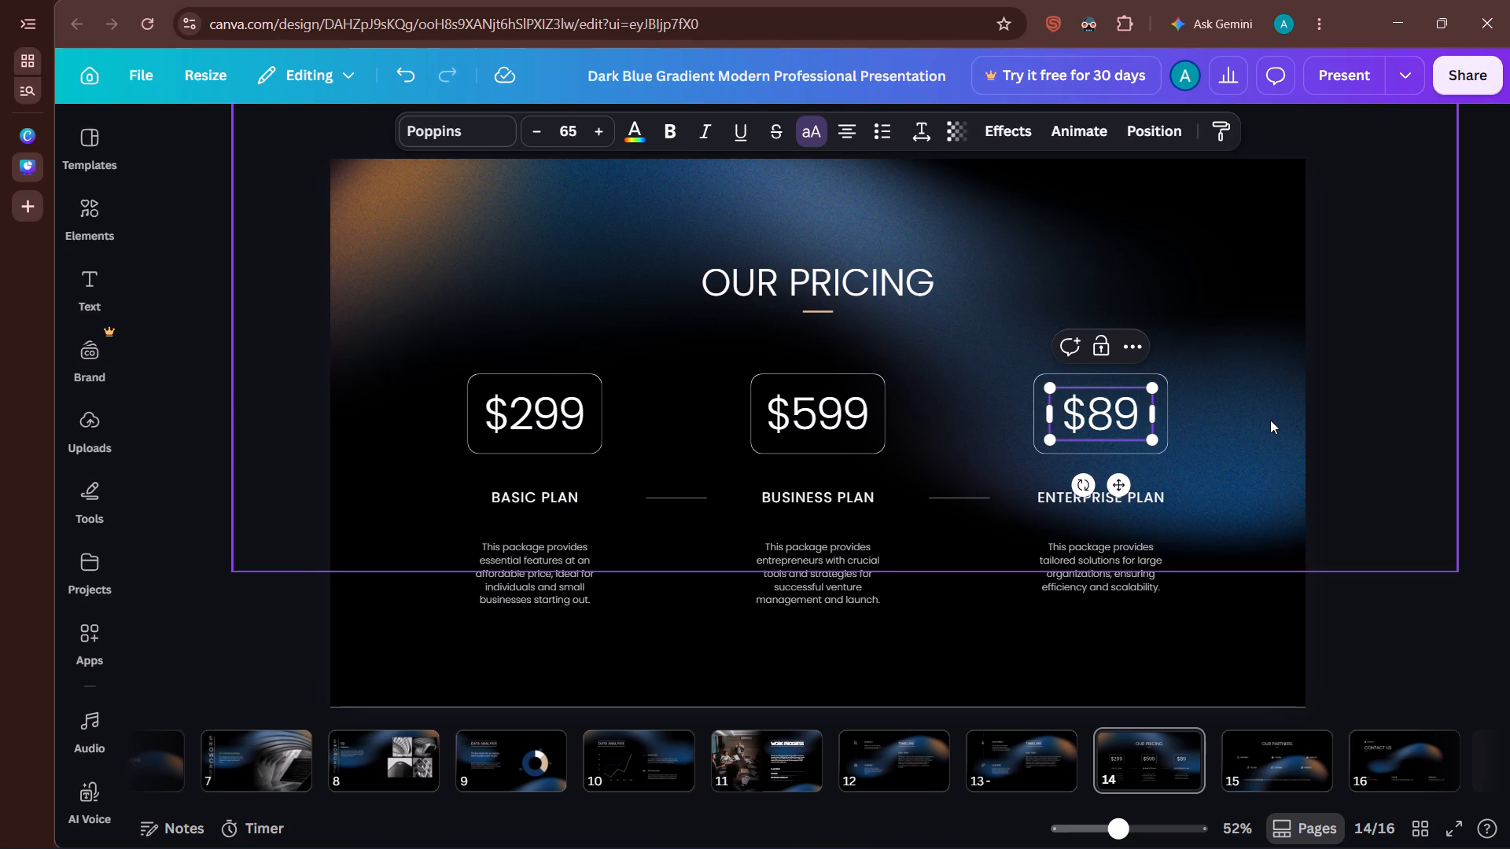
{"action": "left_click", "coordinate": [1390, 421]}
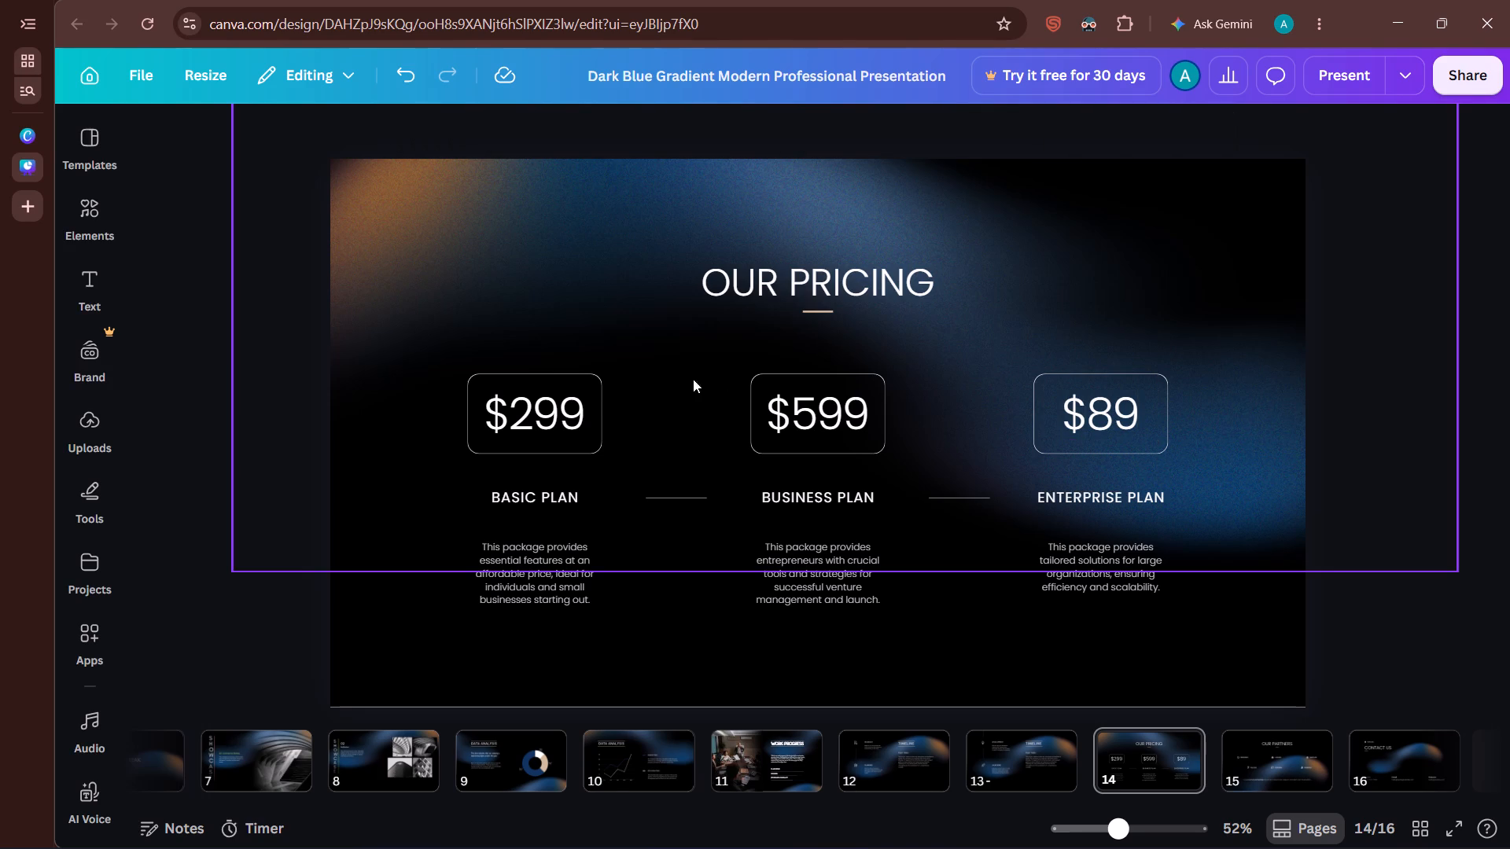
Set the number of sides of the frame around the $299 price to 18, turning it into an oval.
{"action": "left_click", "coordinate": [590, 388]}
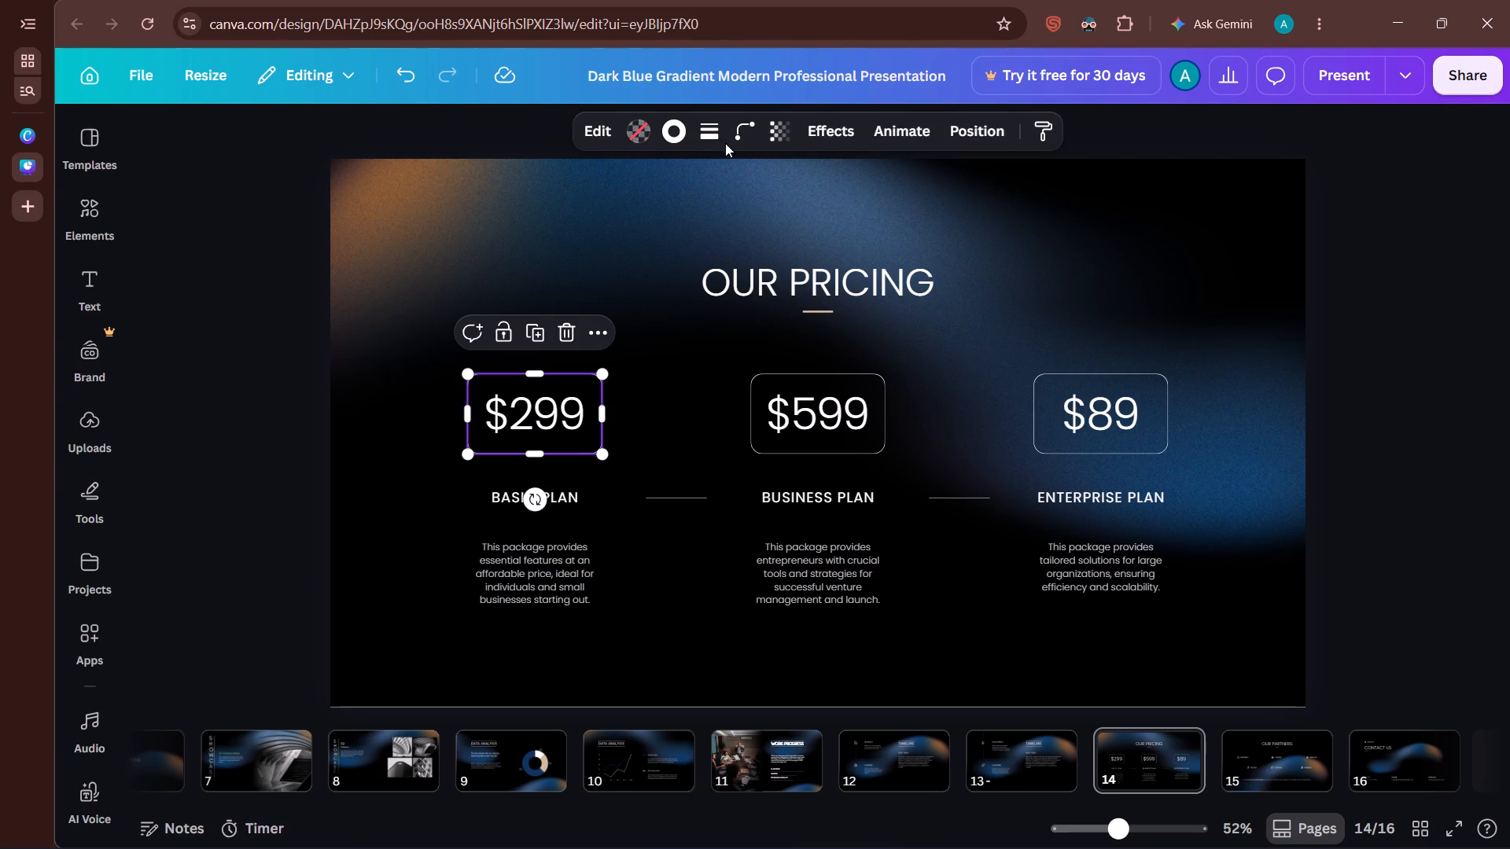
{"action": "left_click", "coordinate": [741, 141]}
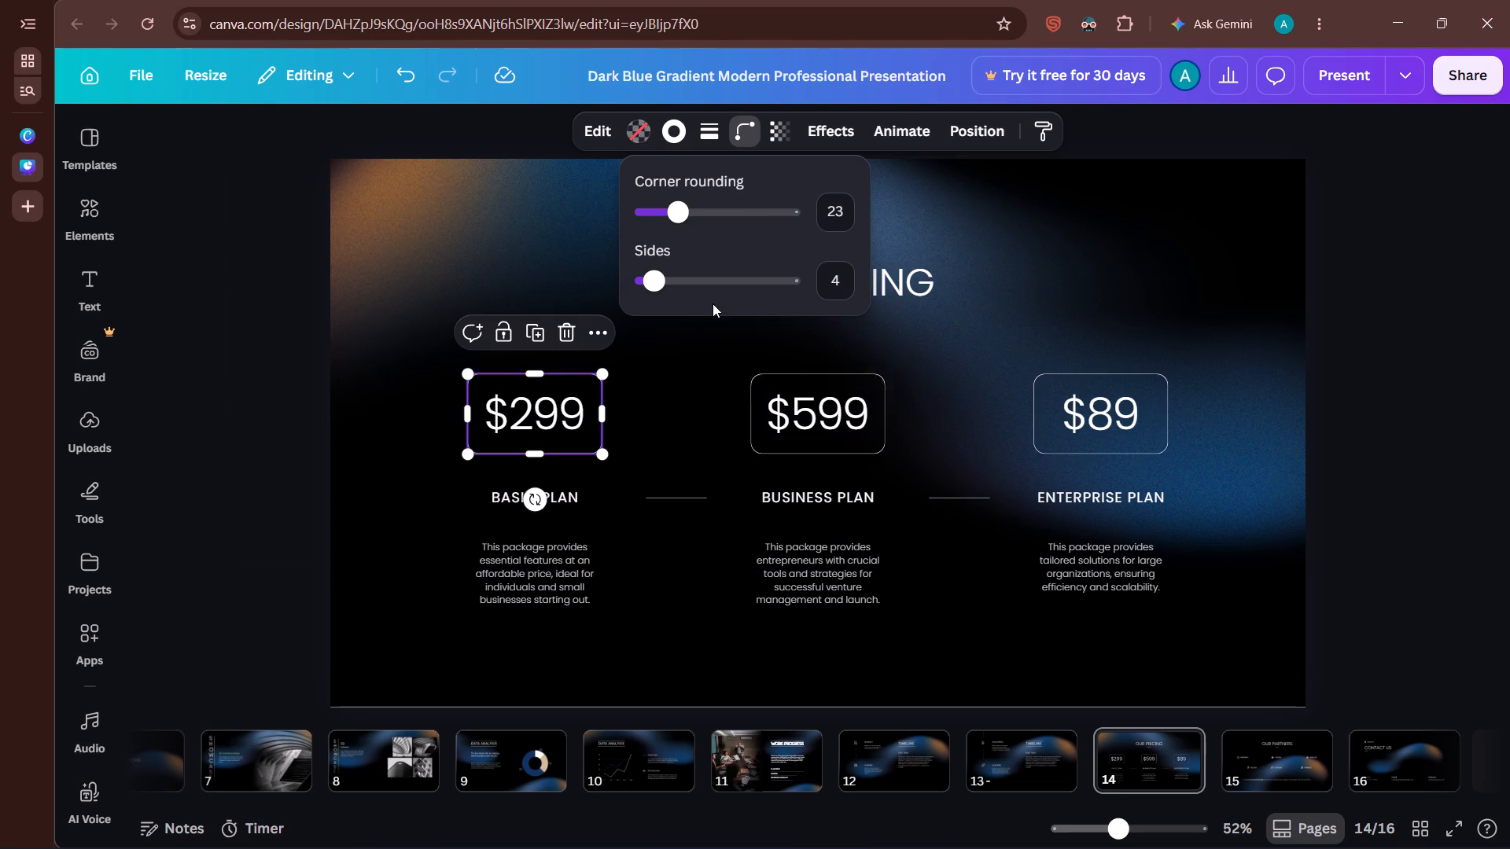
{"action": "left_click", "coordinate": [691, 272]}
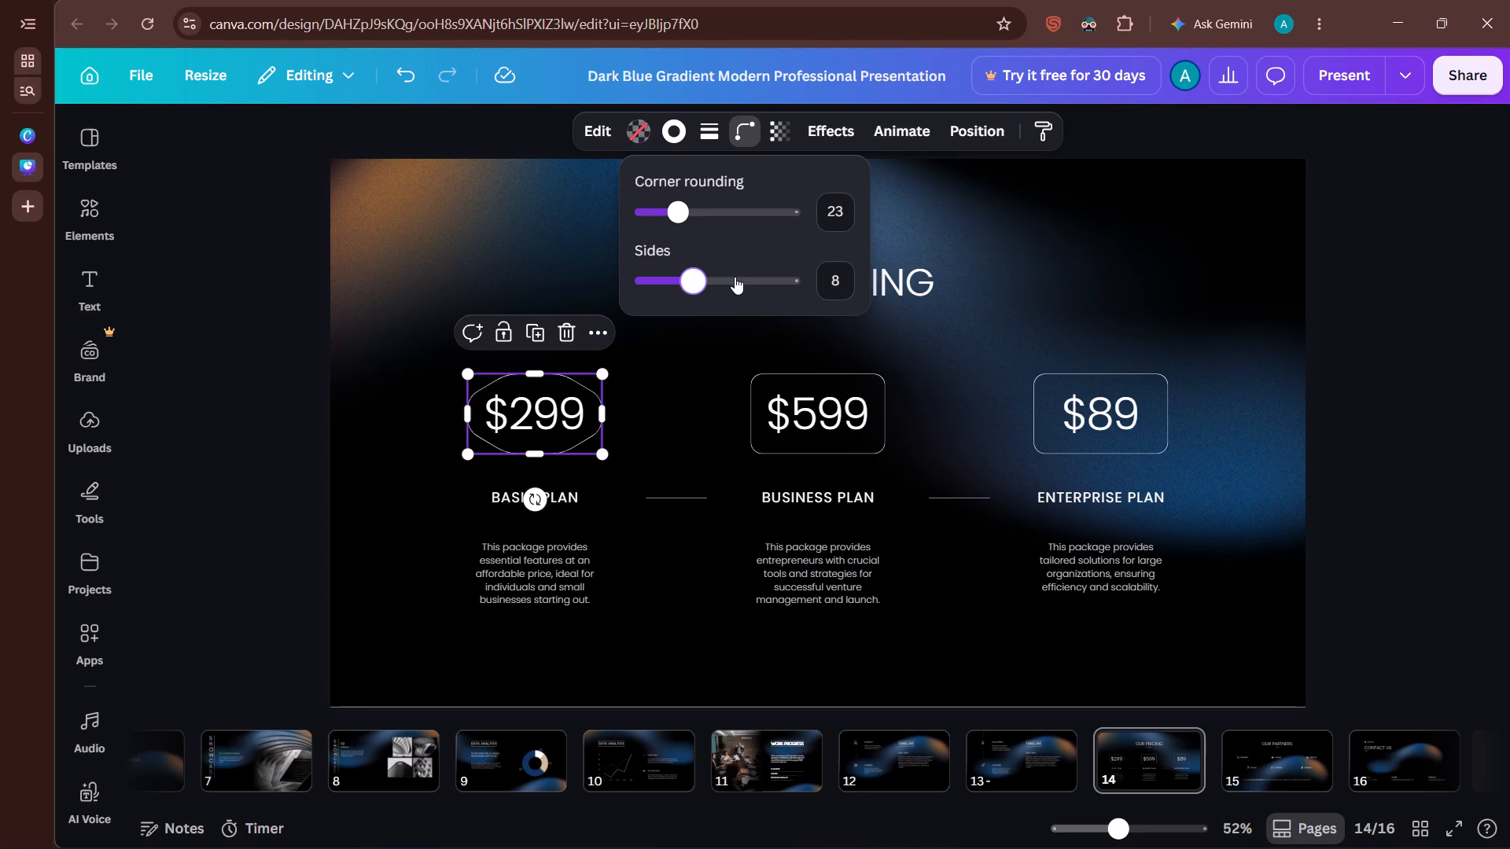
{"action": "left_click", "coordinate": [736, 277]}
{"action": "left_click", "coordinate": [783, 280]}
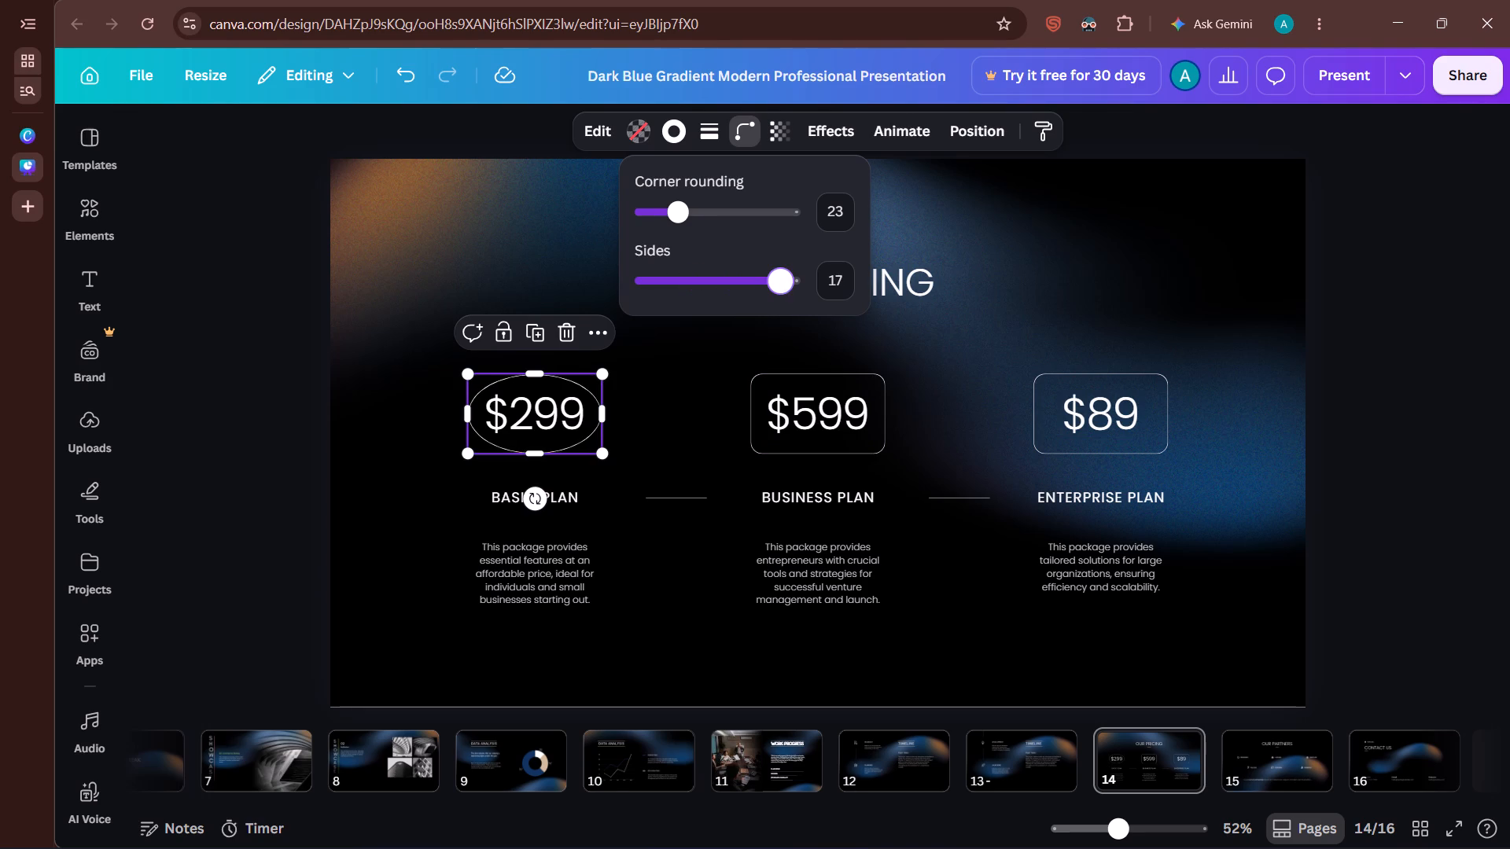
{"action": "left_click", "coordinate": [466, 288]}
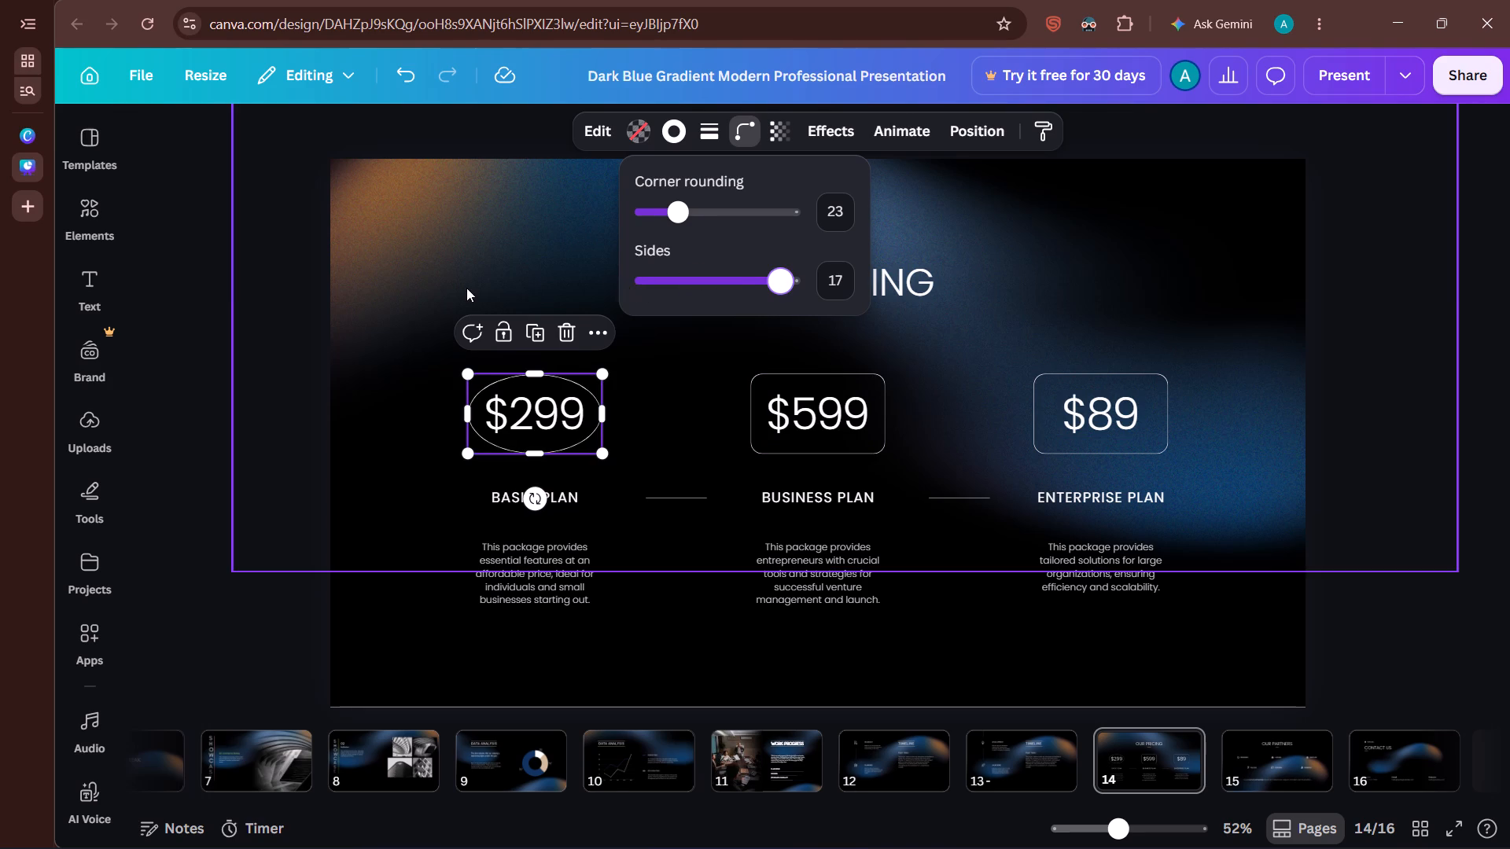
{"action": "left_click", "coordinate": [575, 384]}
{"action": "left_click", "coordinate": [634, 399]}
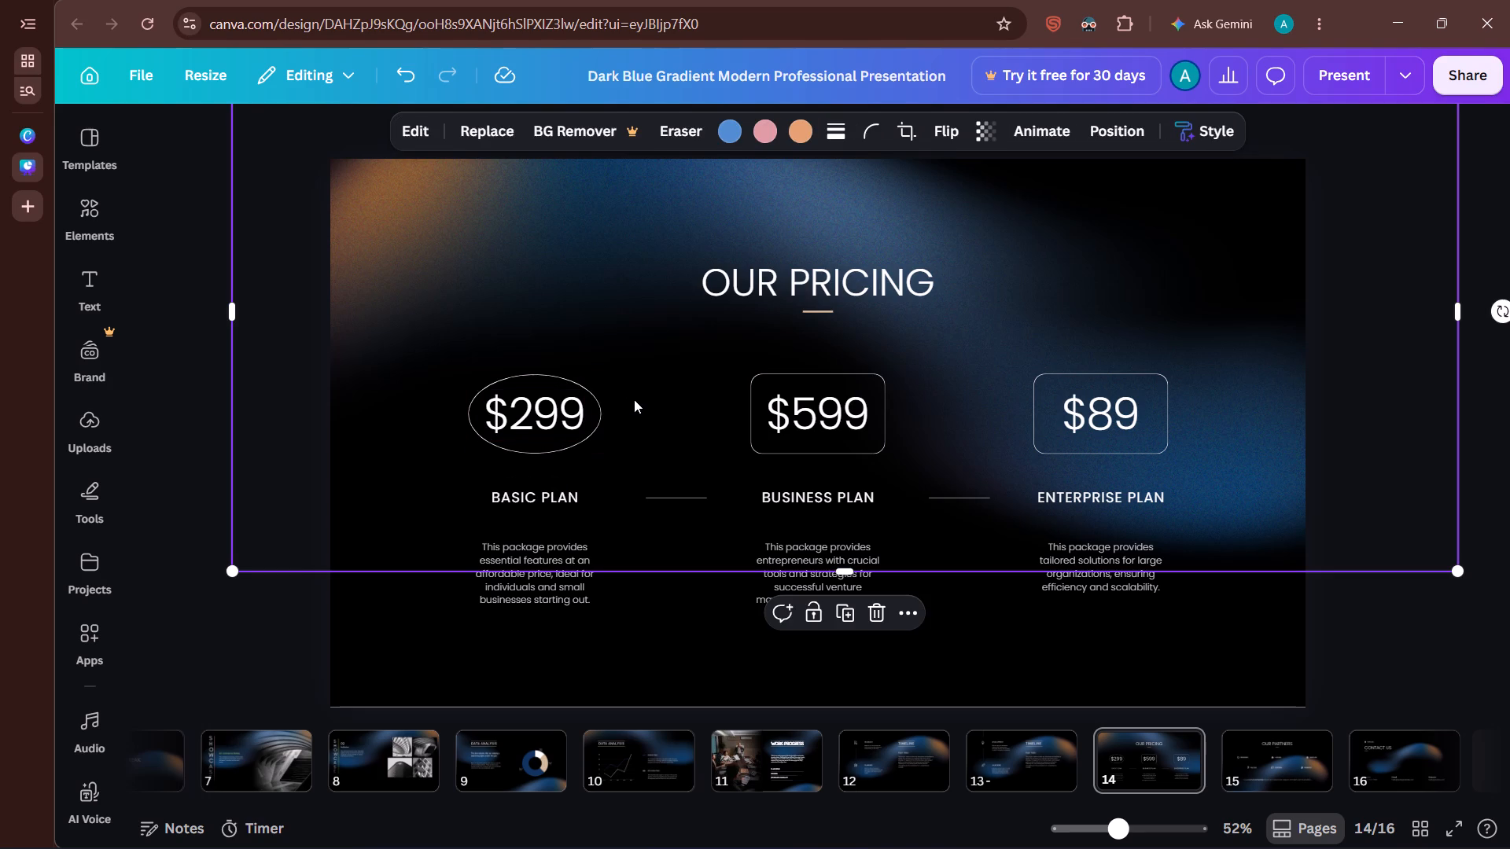
{"action": "left_click", "coordinate": [594, 396]}
{"action": "left_click", "coordinate": [731, 132]}
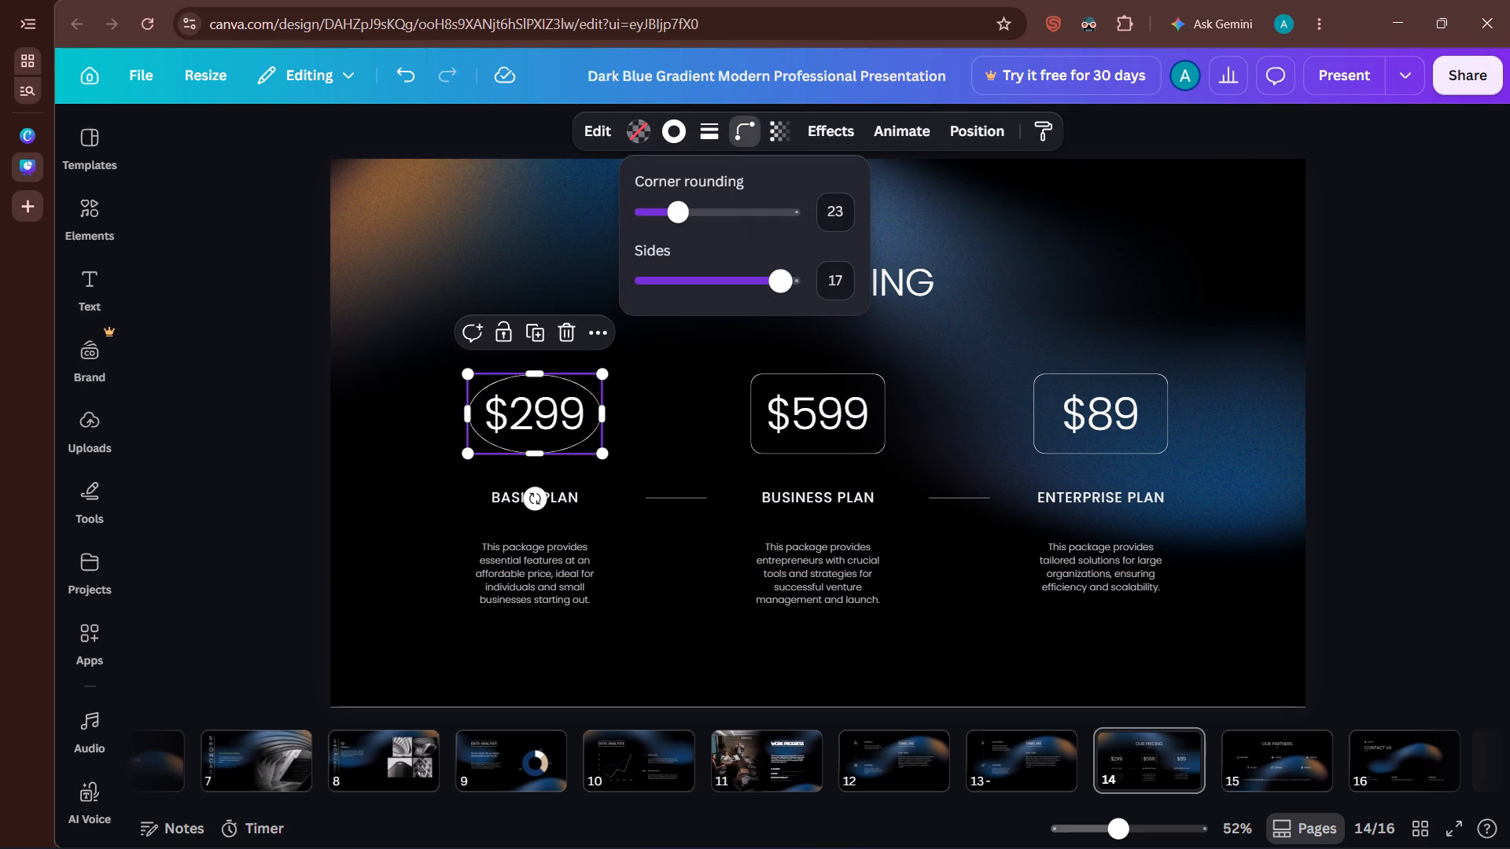
{"action": "left_click_drag", "start_coordinate": [780, 277], "coordinate": [825, 281]}
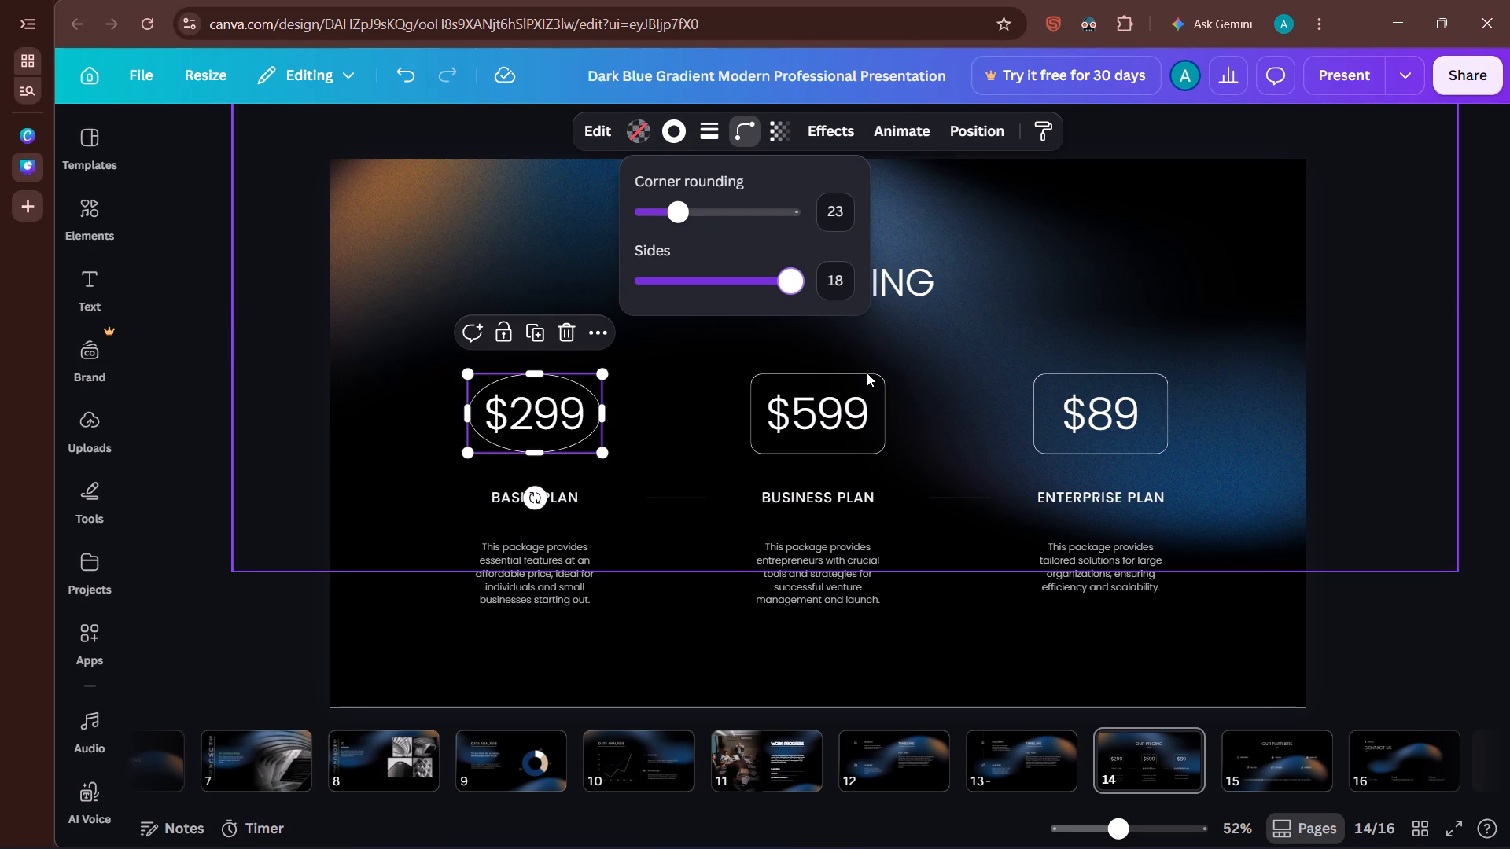
Set the number of sides of the frame around the $599 price to 18.
{"action": "left_click", "coordinate": [867, 373]}
{"action": "left_click", "coordinate": [870, 376]}
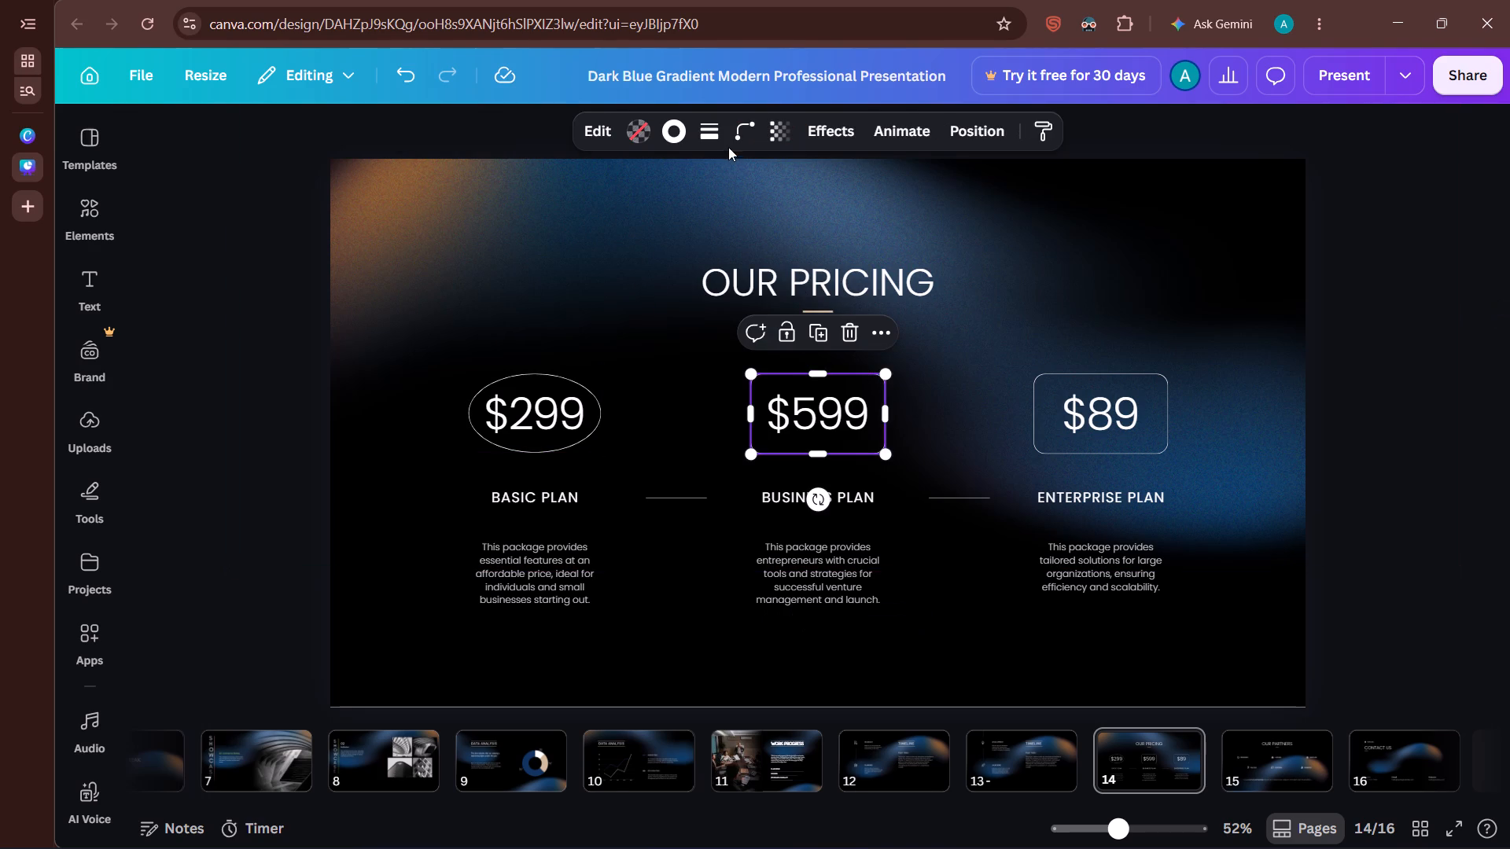
{"action": "left_click", "coordinate": [739, 137]}
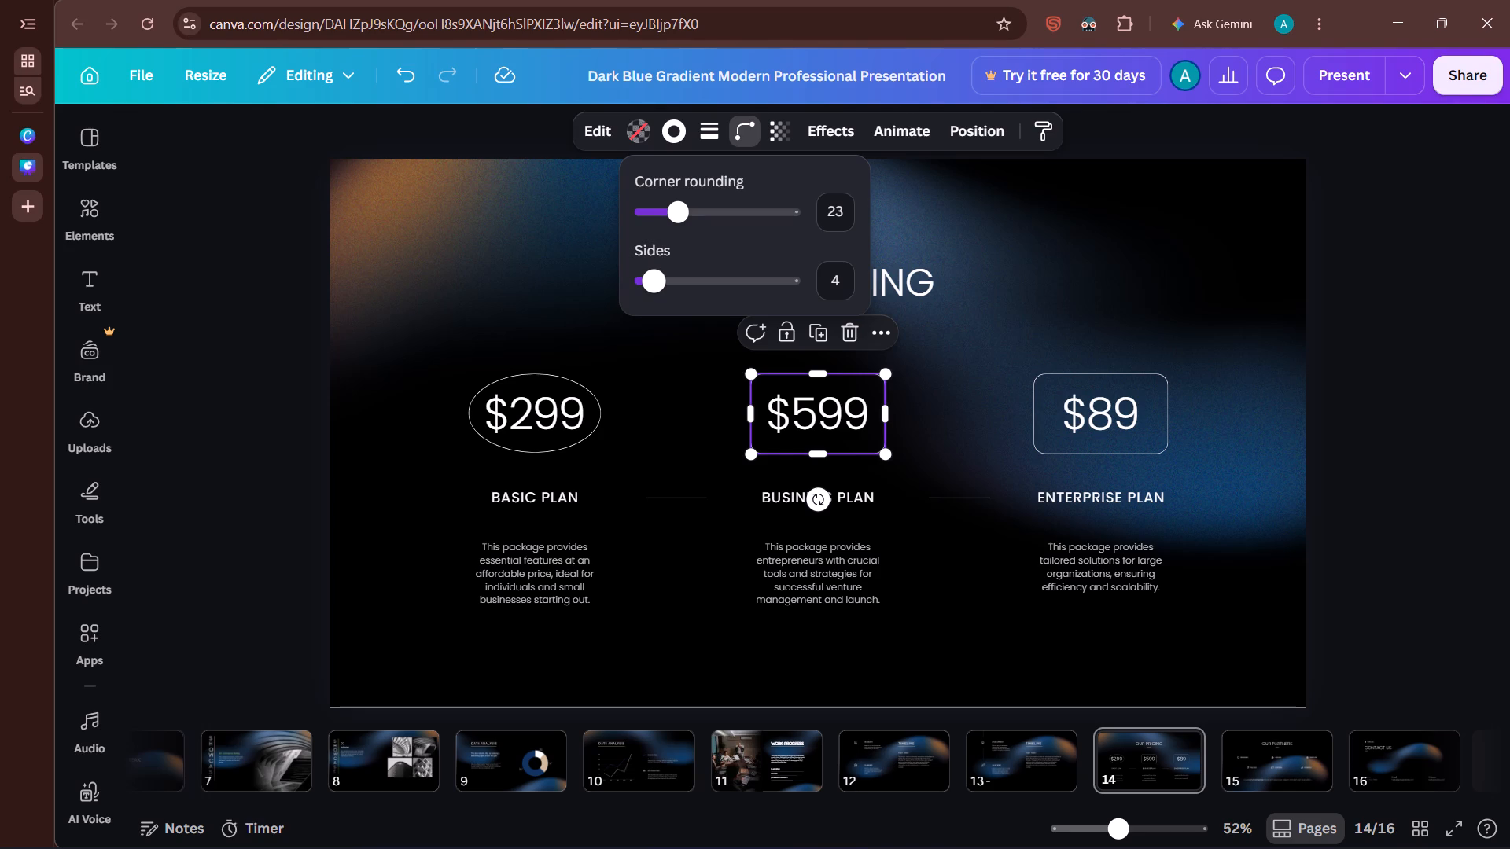
{"action": "left_click_drag", "start_coordinate": [661, 283], "coordinate": [895, 313]}
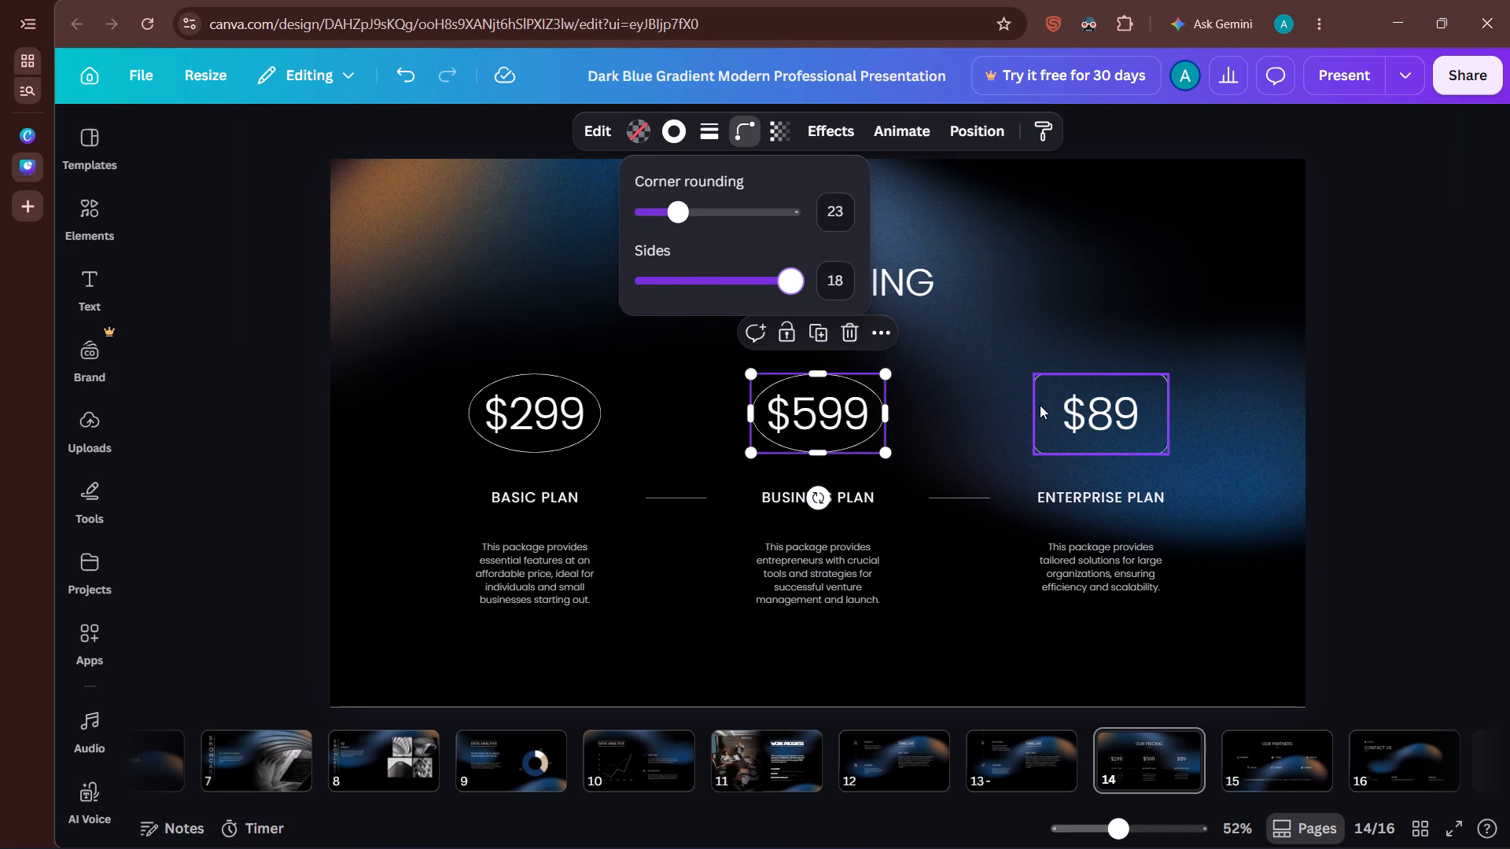
Raise the number of sides of the frame around the $89 price to the maximum, matching the other two oval frames.
{"action": "left_click", "coordinate": [1040, 405]}
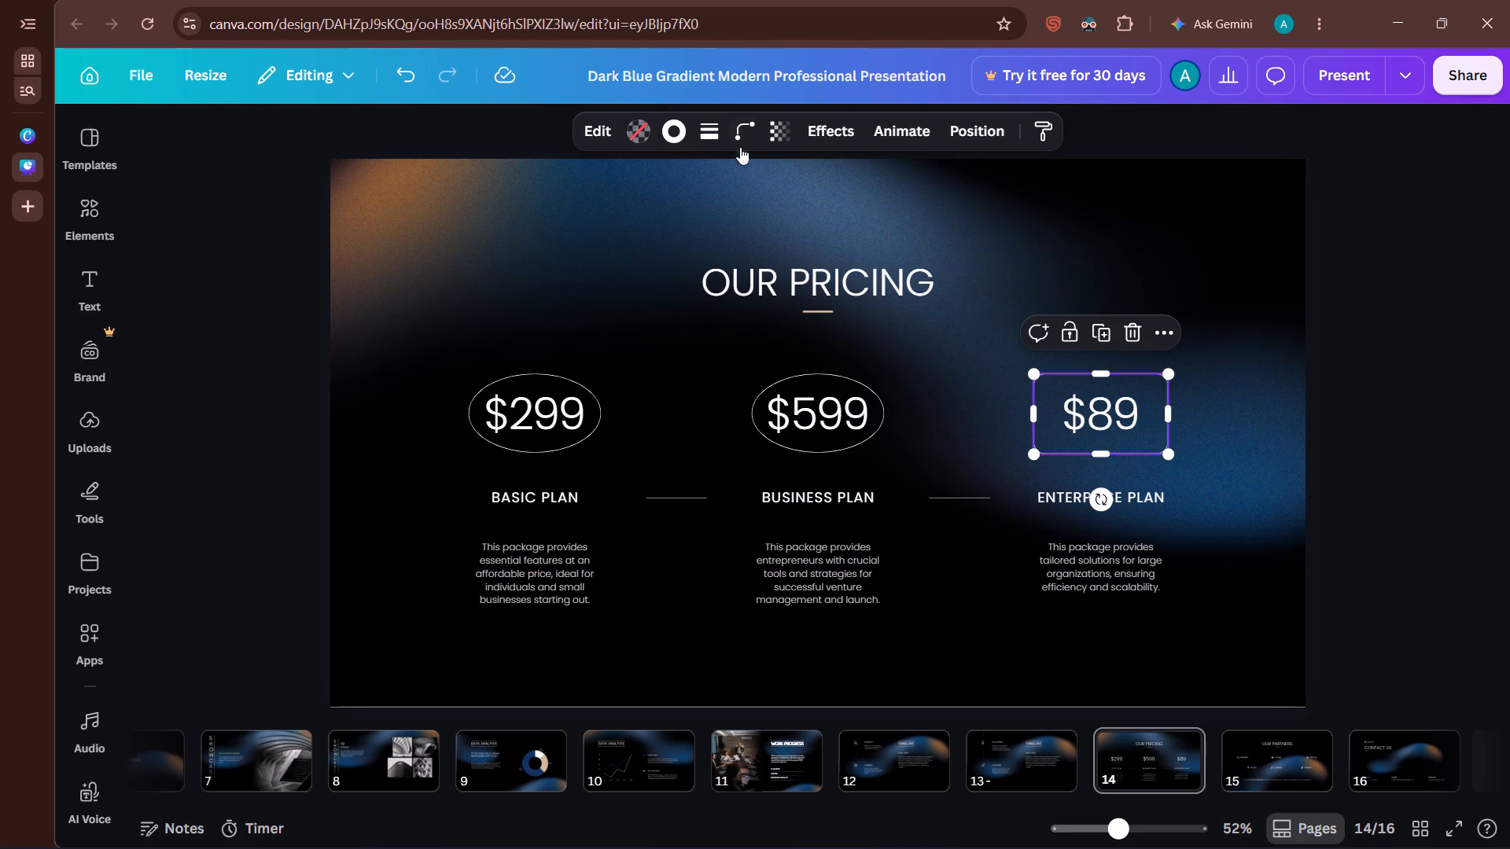
{"action": "left_click", "coordinate": [739, 141]}
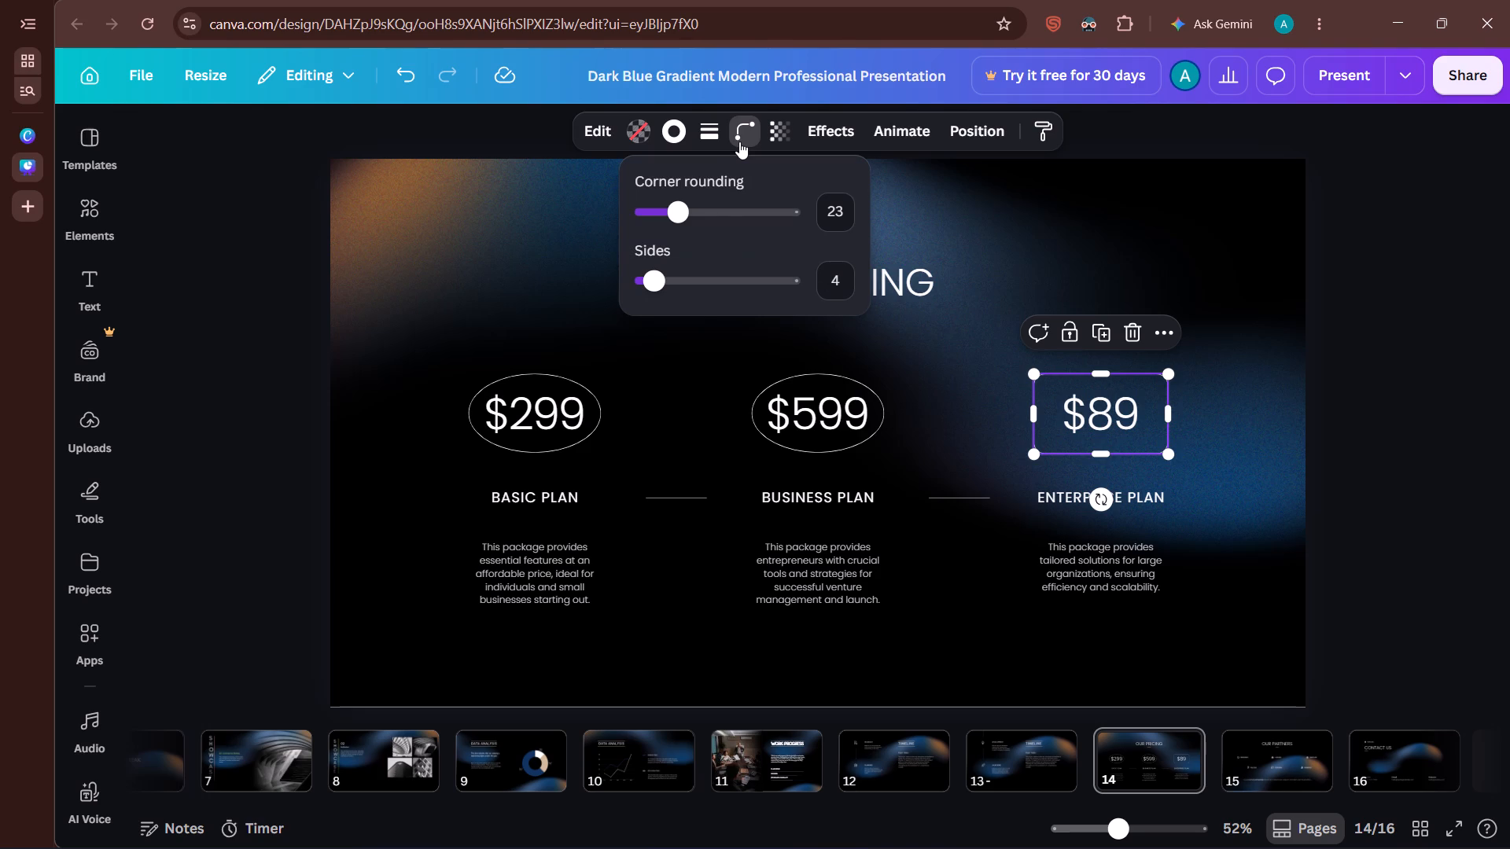
{"action": "left_click_drag", "start_coordinate": [654, 288], "coordinate": [901, 300]}
{"action": "left_click", "coordinate": [1379, 405]}
{"action": "left_click", "coordinate": [1379, 405]}
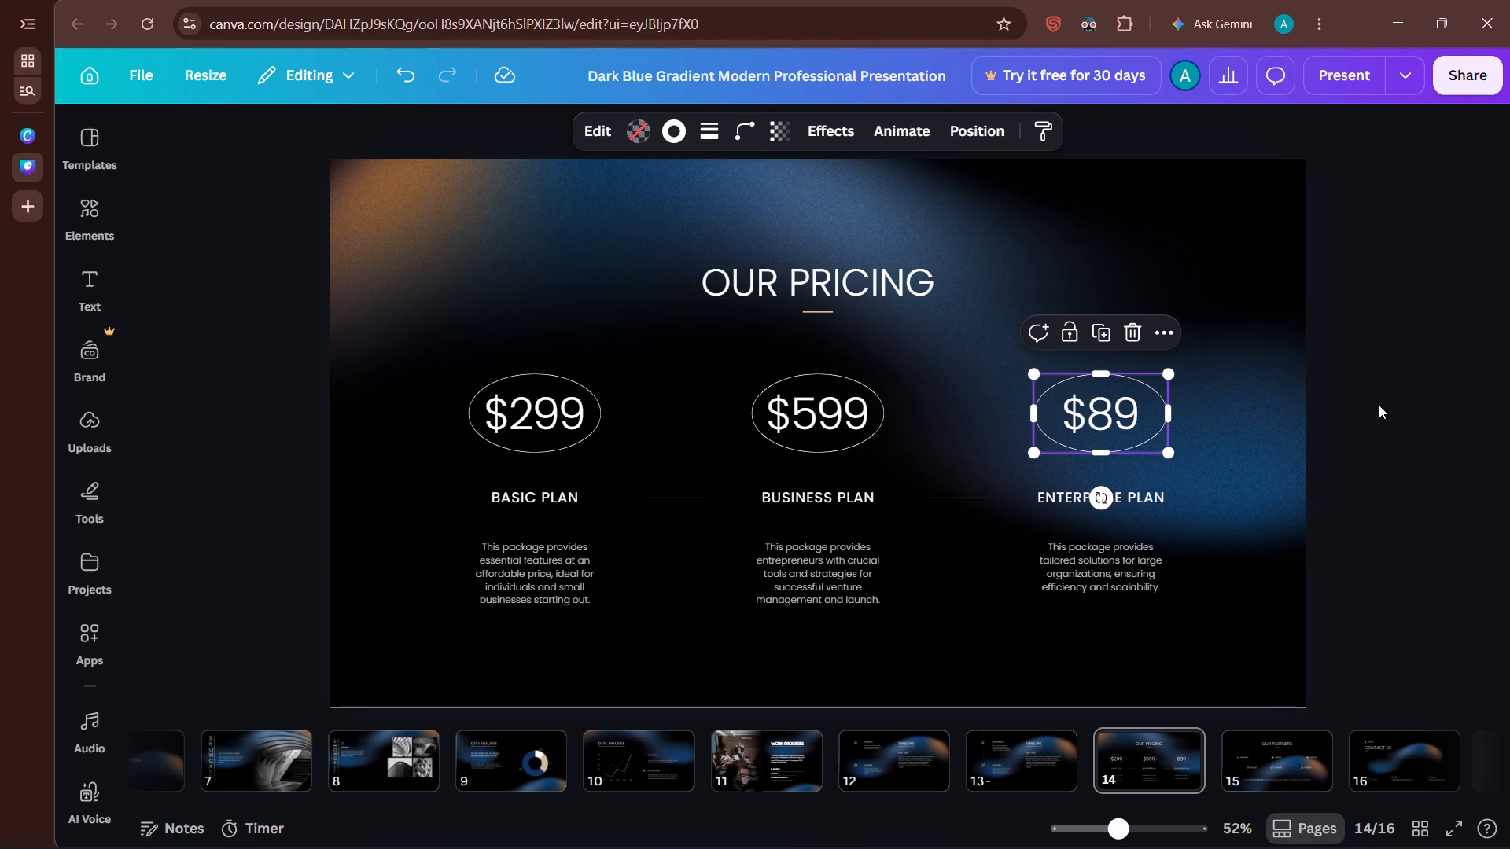